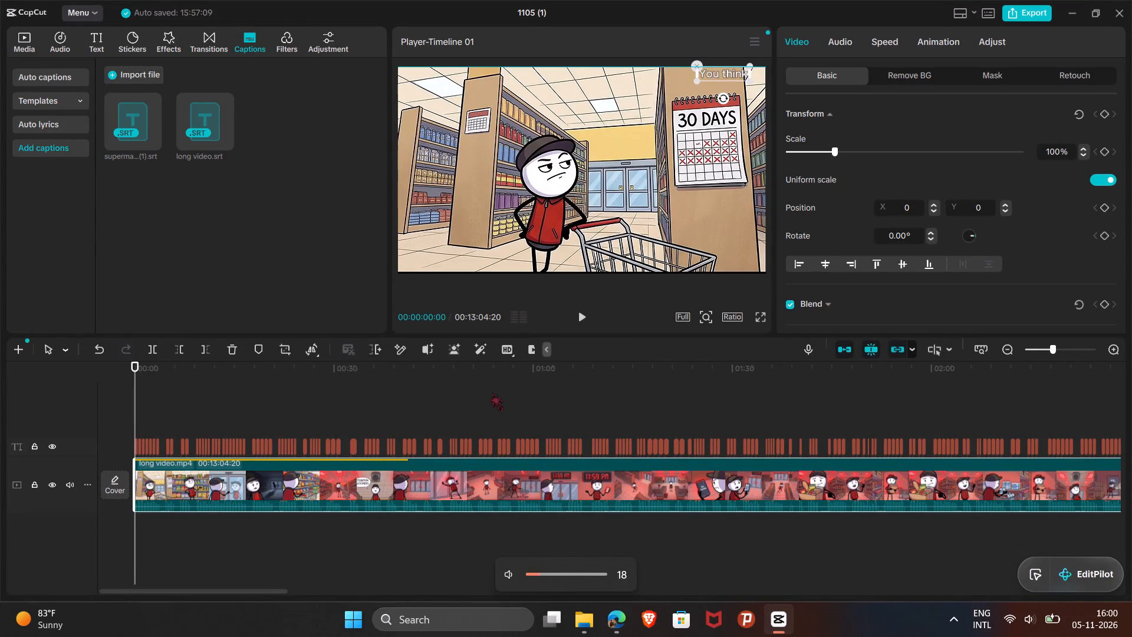
# Play the long video from the start of the timeline to review its captions, pausing briefly before resuming playback.
pyautogui.press('space')
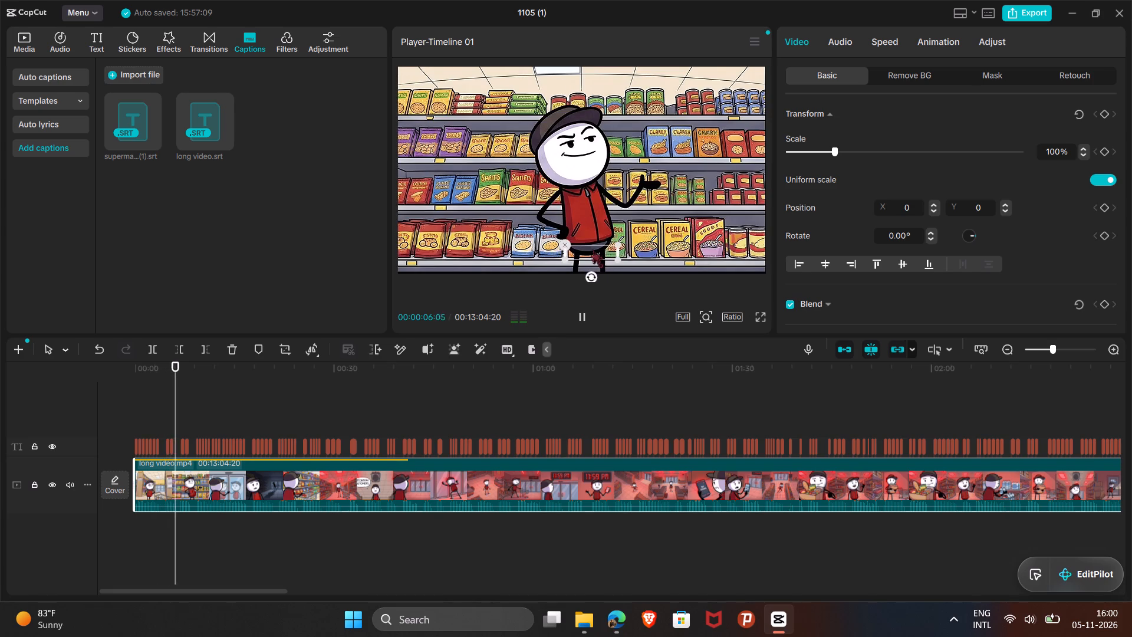
pyautogui.click(611, 214)
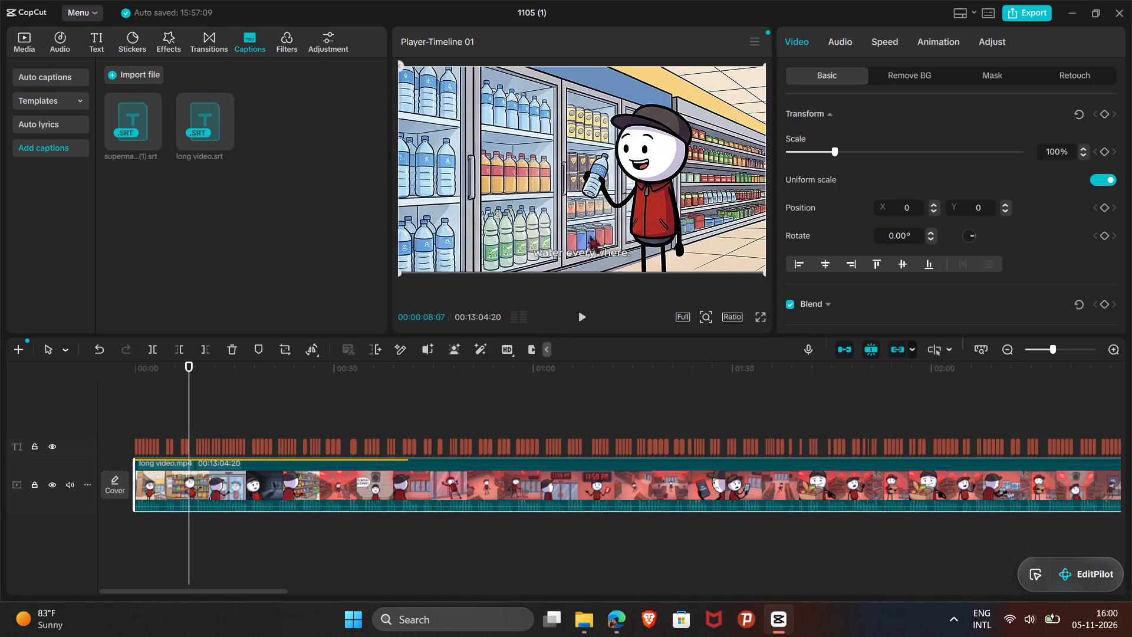
pyautogui.click(585, 314)
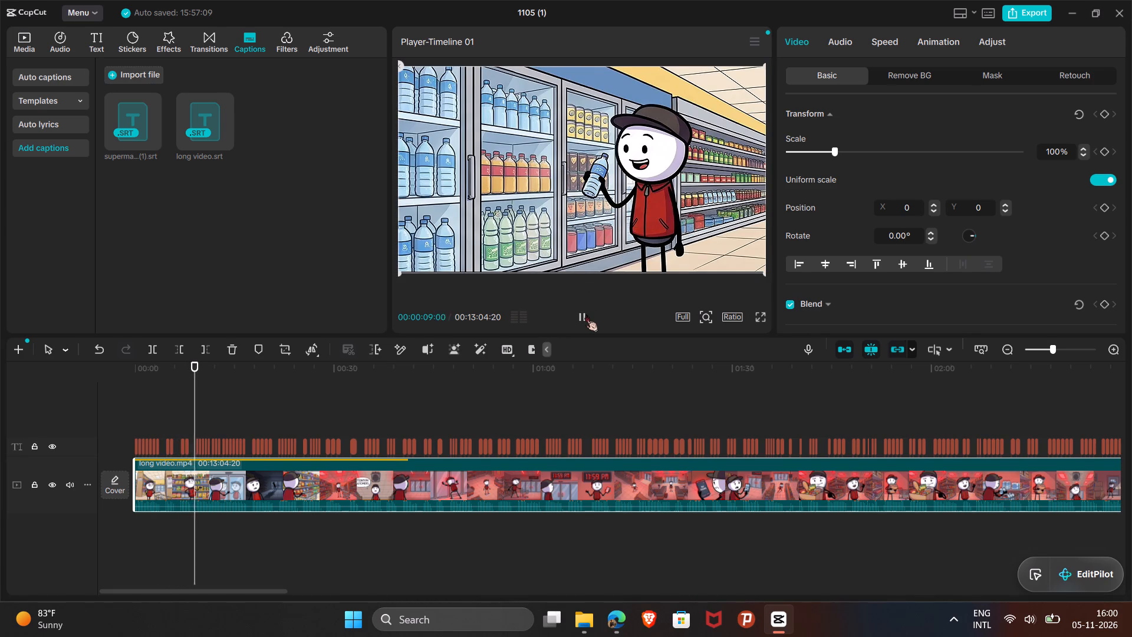
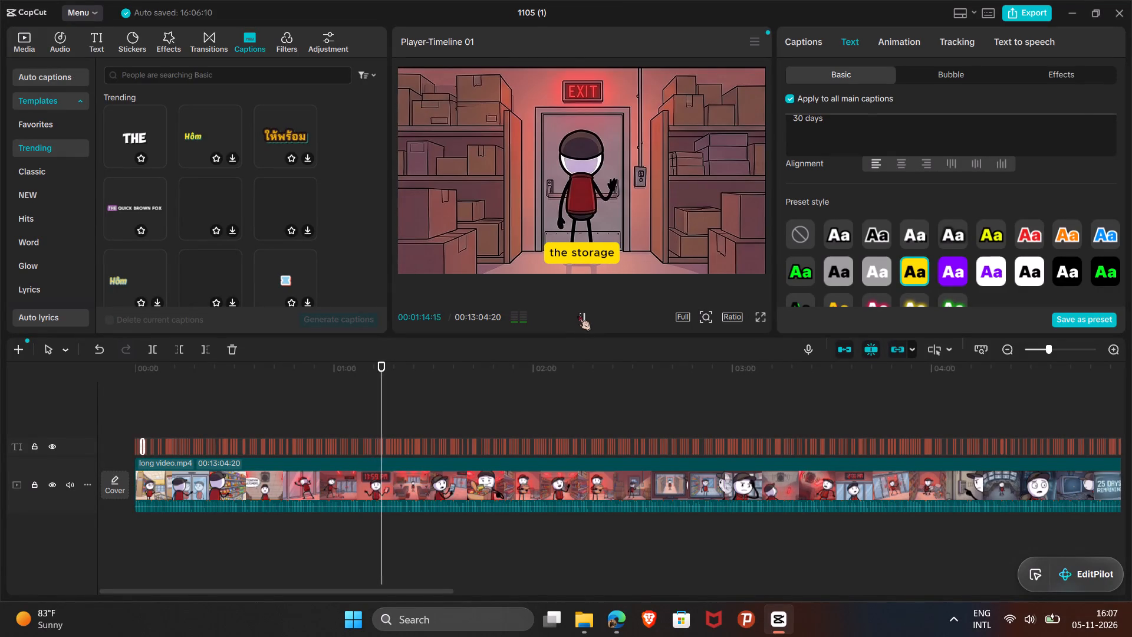
# Replay the storage-area passage from 01:13:22 through about 01:24 to check how the captions follow the narration.
pyautogui.click(578, 313)
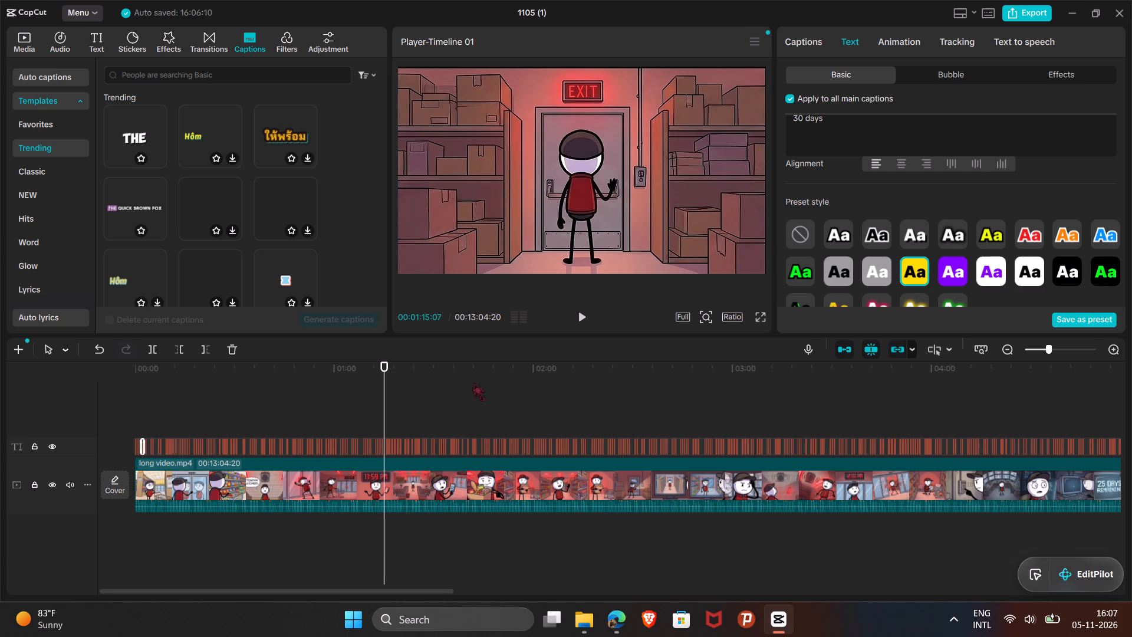
pyautogui.click(386, 366)
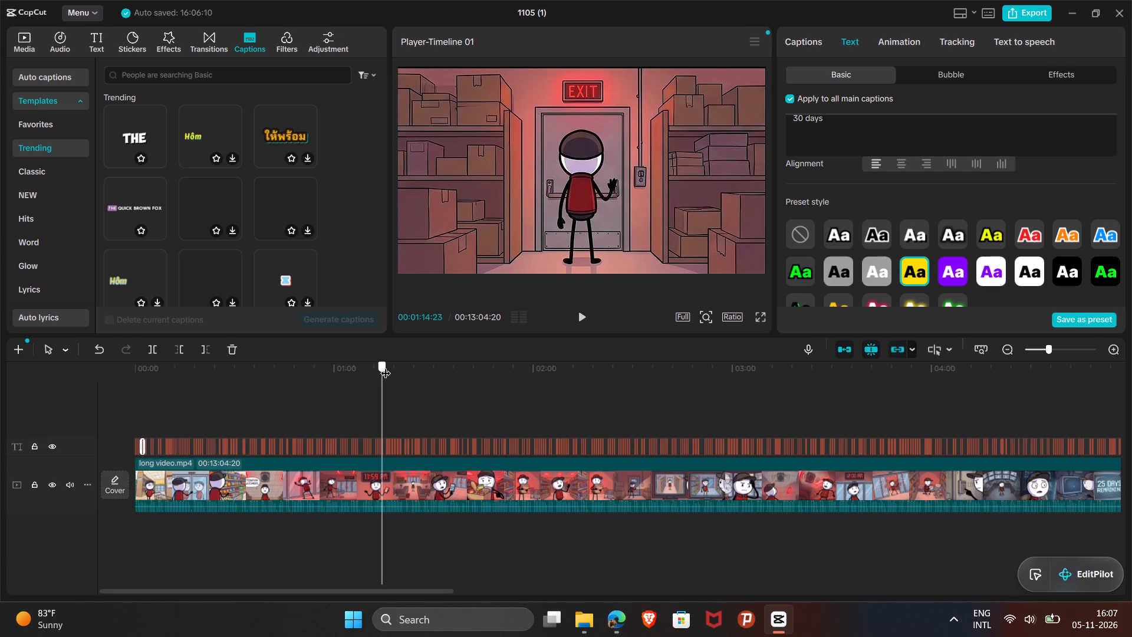
pyautogui.click(577, 315)
pyautogui.click(577, 315)
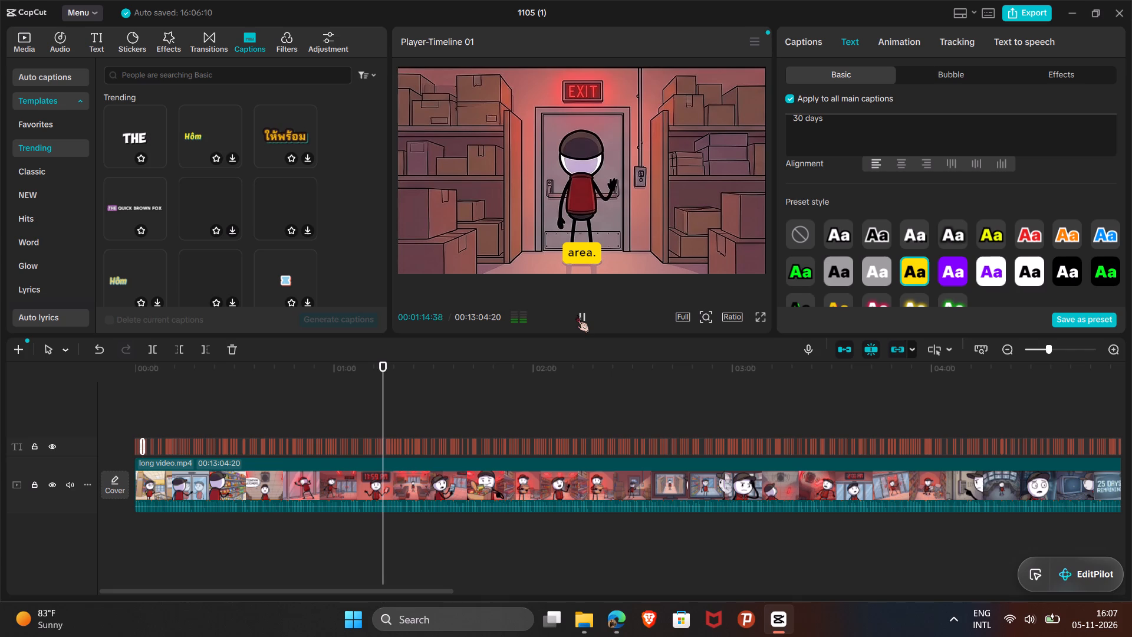
pyautogui.click(384, 364)
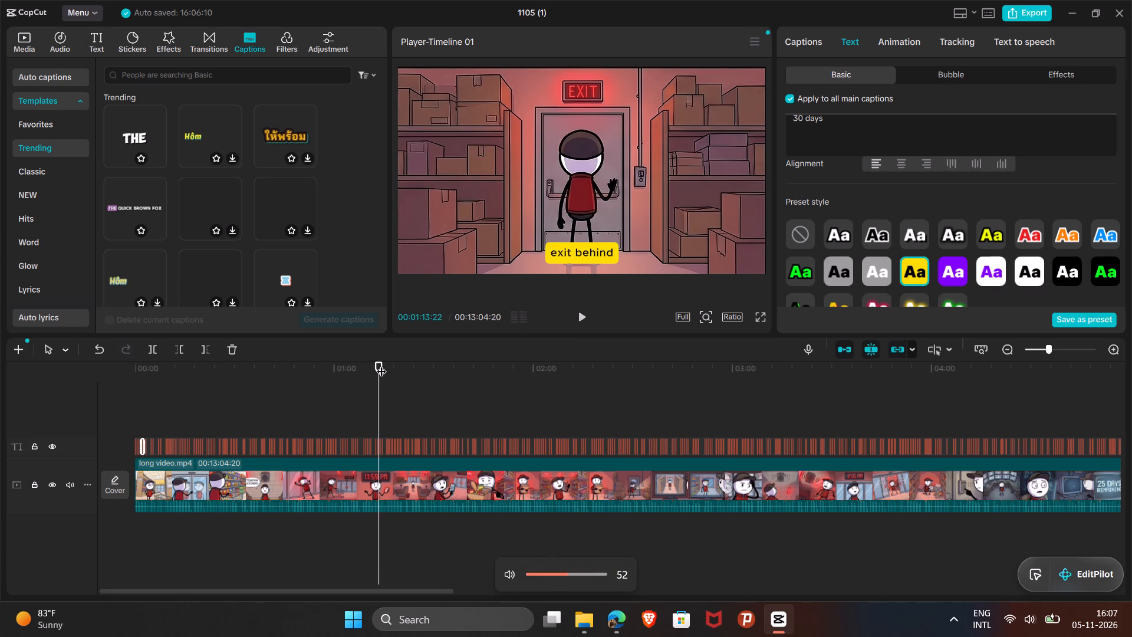
pyautogui.press('space')
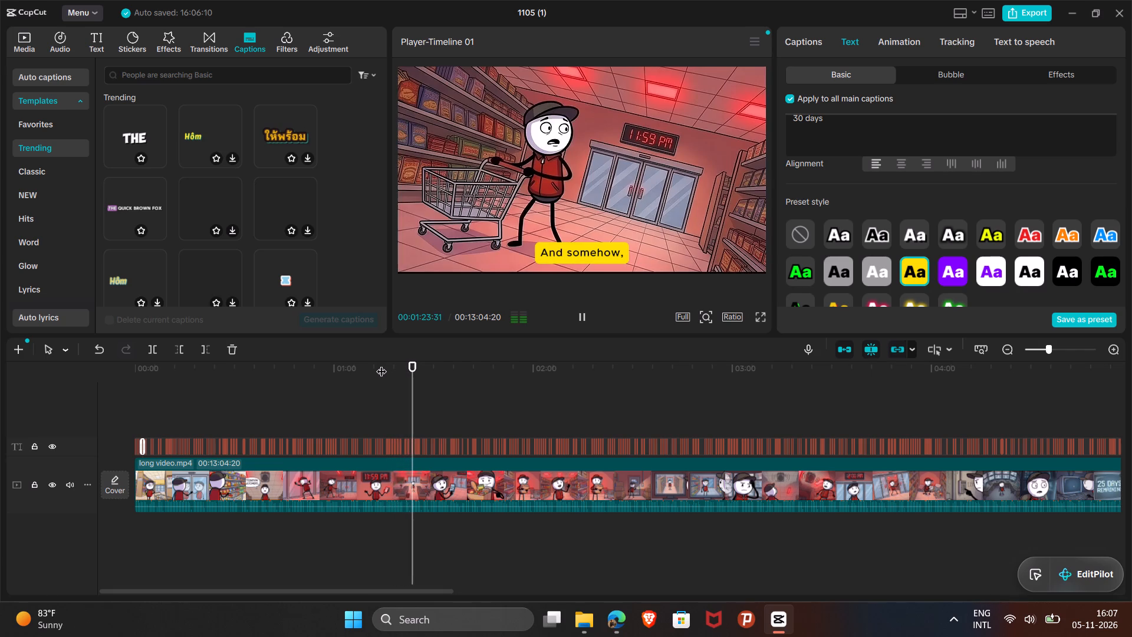
pyautogui.press('space')
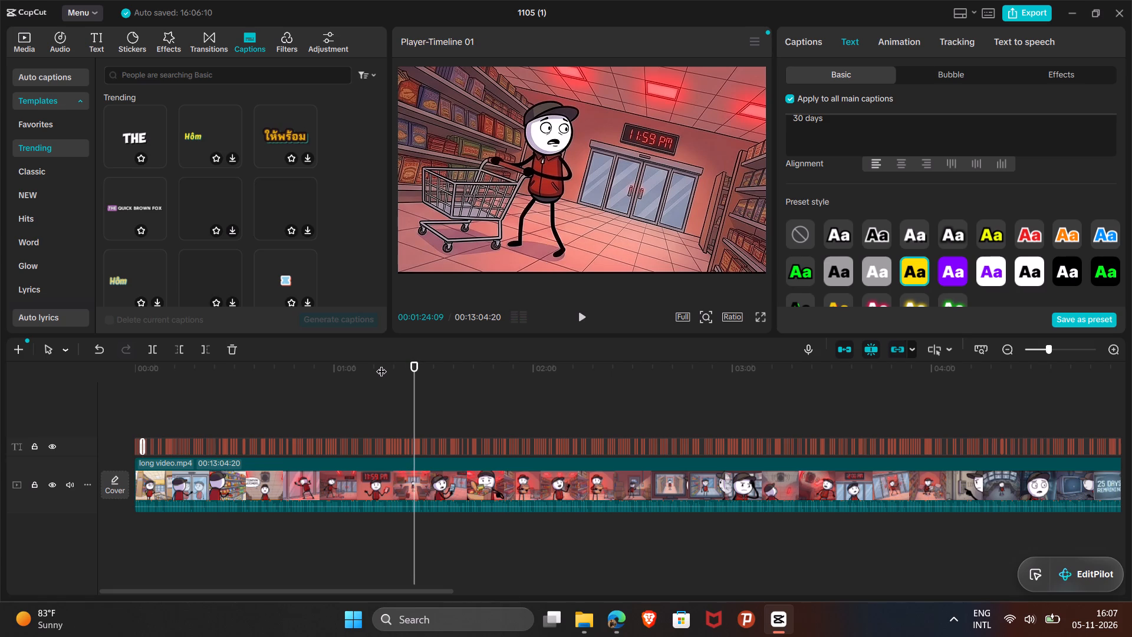
# Extend the start of the "you end" caption earlier to close the gap after the "And somehow," caption.
pyautogui.keyDown('ctrl'); pyautogui.scroll(3, 368, 410); pyautogui.keyUp('ctrl')
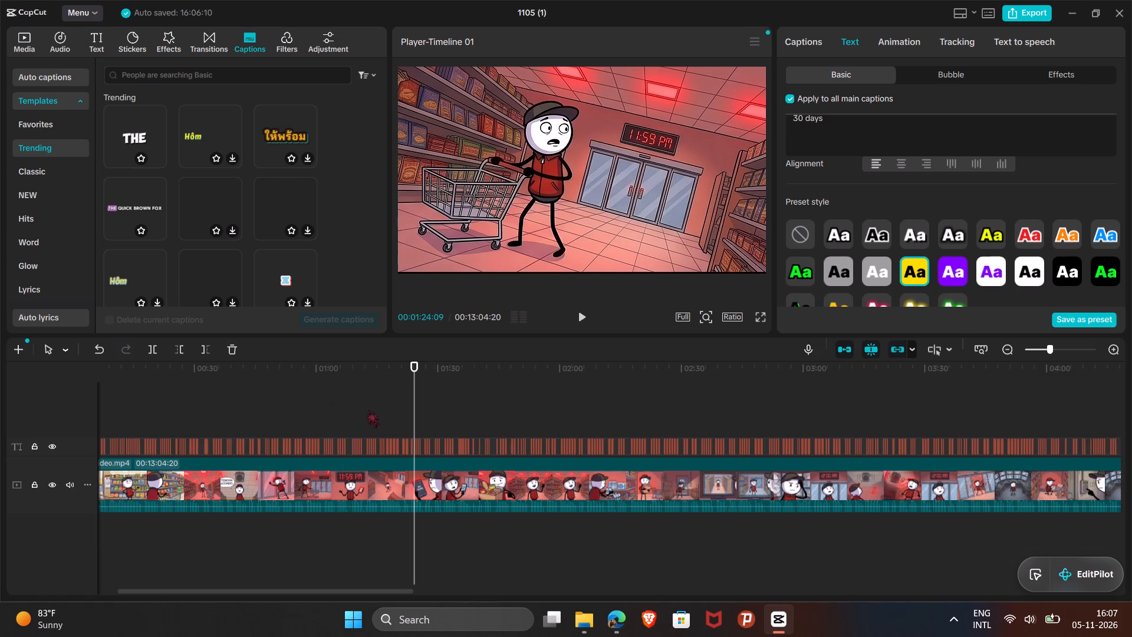
pyautogui.keyDown('ctrl'); pyautogui.scroll(10, 368, 410); pyautogui.keyUp('ctrl')
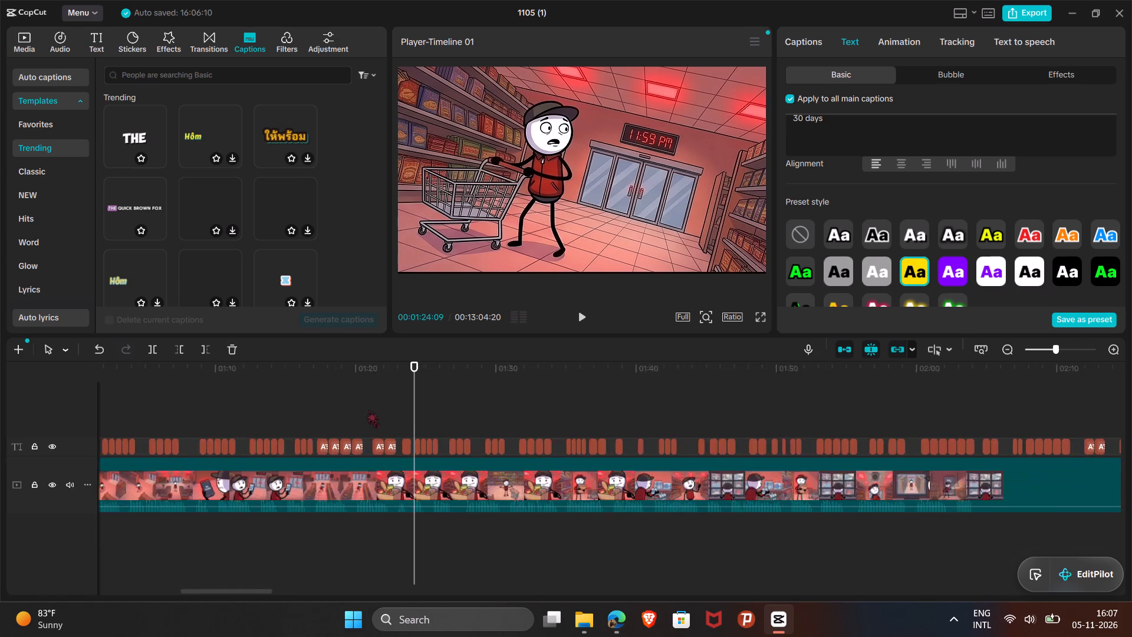
pyautogui.keyDown('ctrl'); pyautogui.scroll(3, 368, 410); pyautogui.keyUp('ctrl')
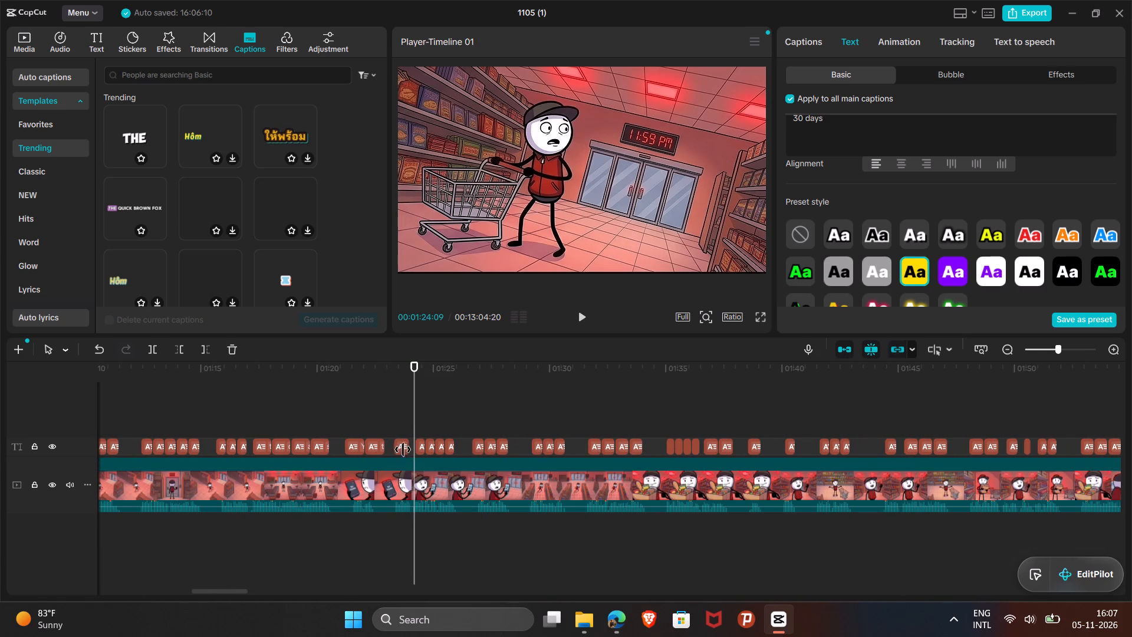
pyautogui.click(402, 449)
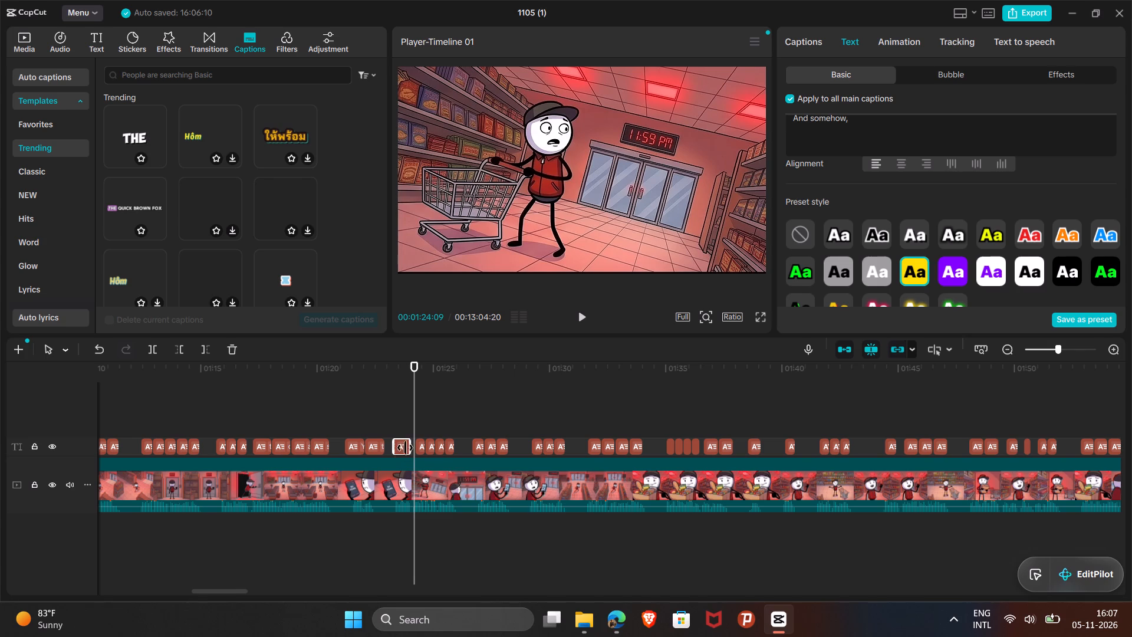
pyautogui.click(418, 446)
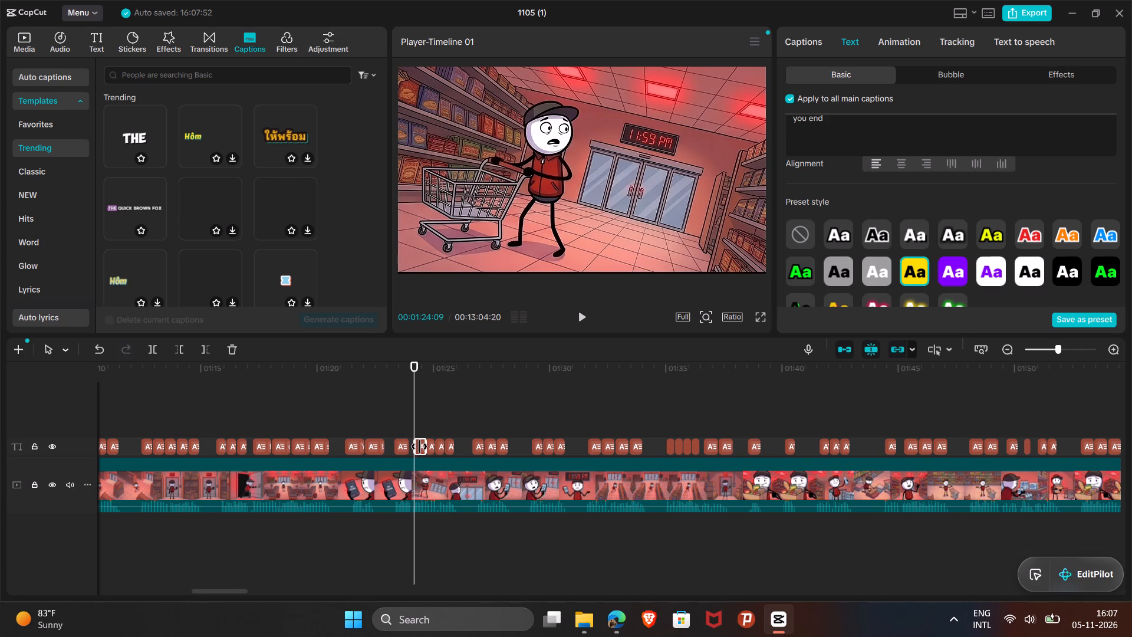
pyautogui.moveTo(419, 446); pyautogui.dragTo(412, 446)
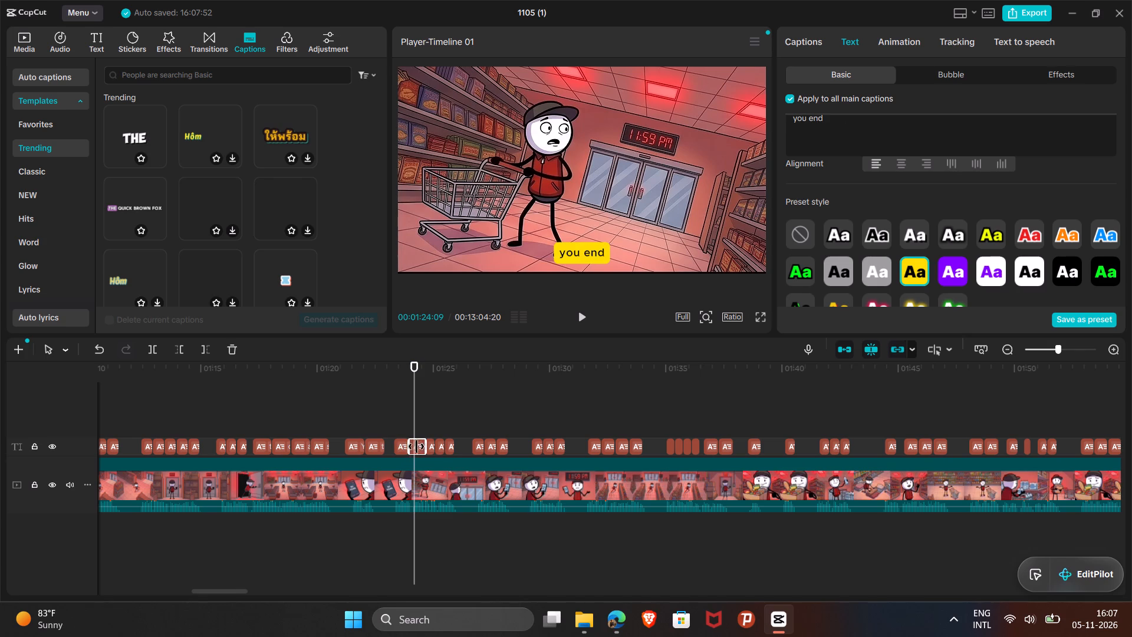
# Replay from the "And somehow," caption and extend the start of the "Now you" caption earlier to about 01:26:22.
pyautogui.click(396, 365)
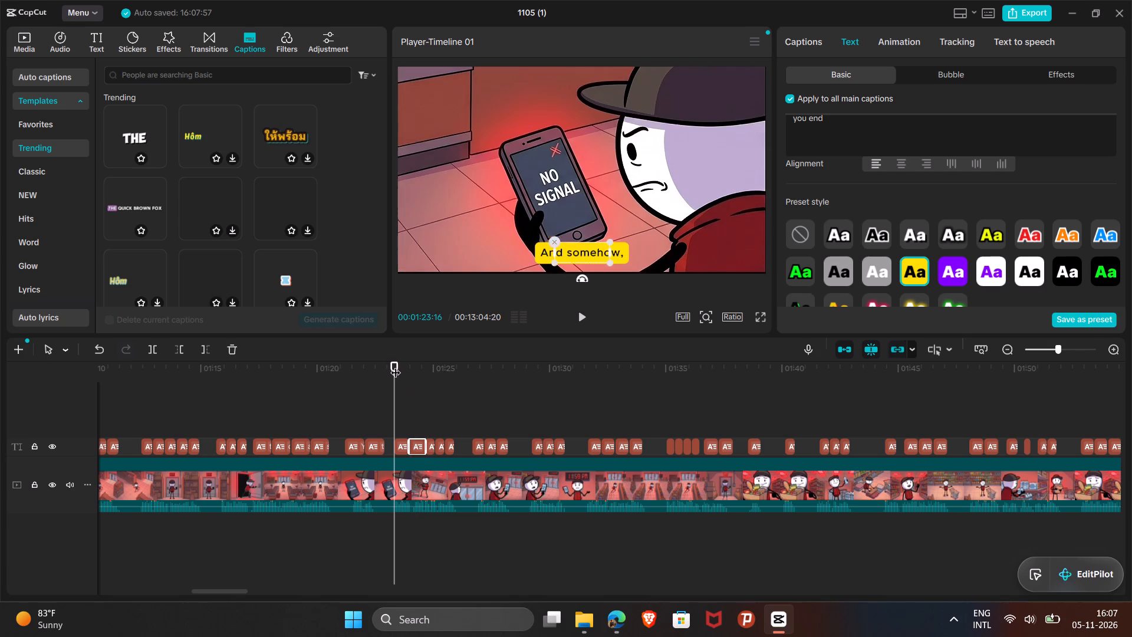
pyautogui.click(582, 313)
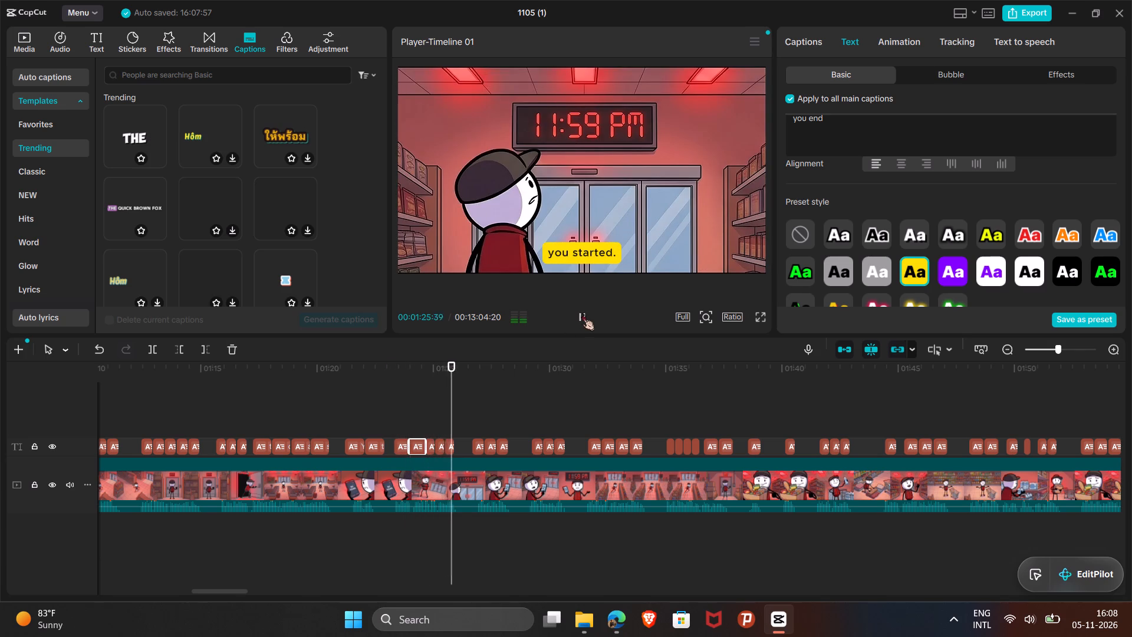
pyautogui.click(582, 313)
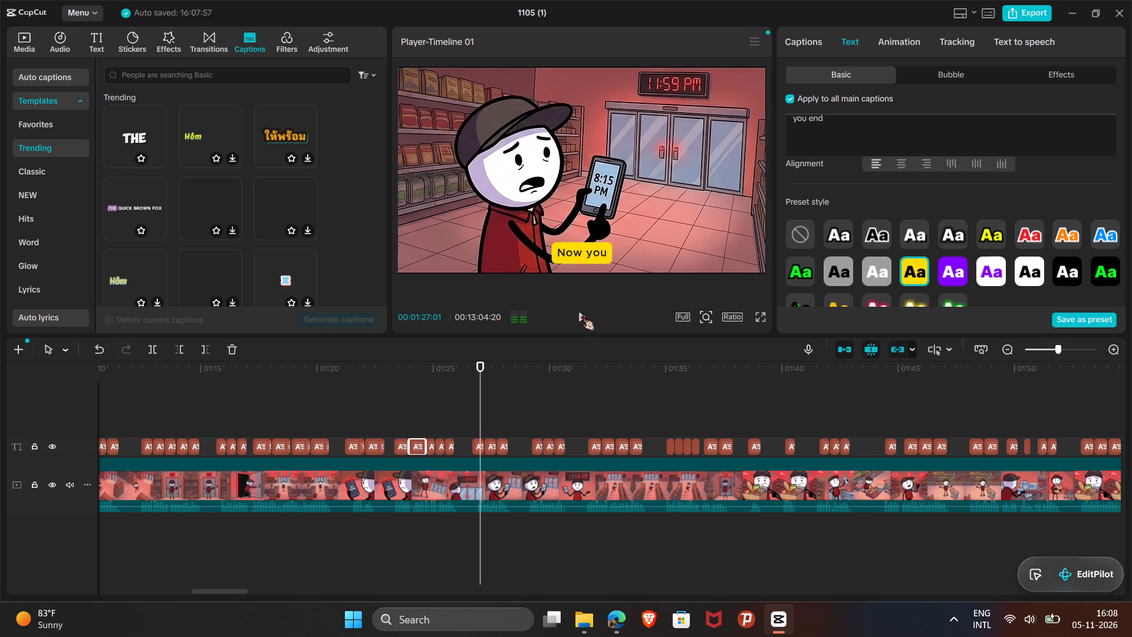
pyautogui.click(479, 440)
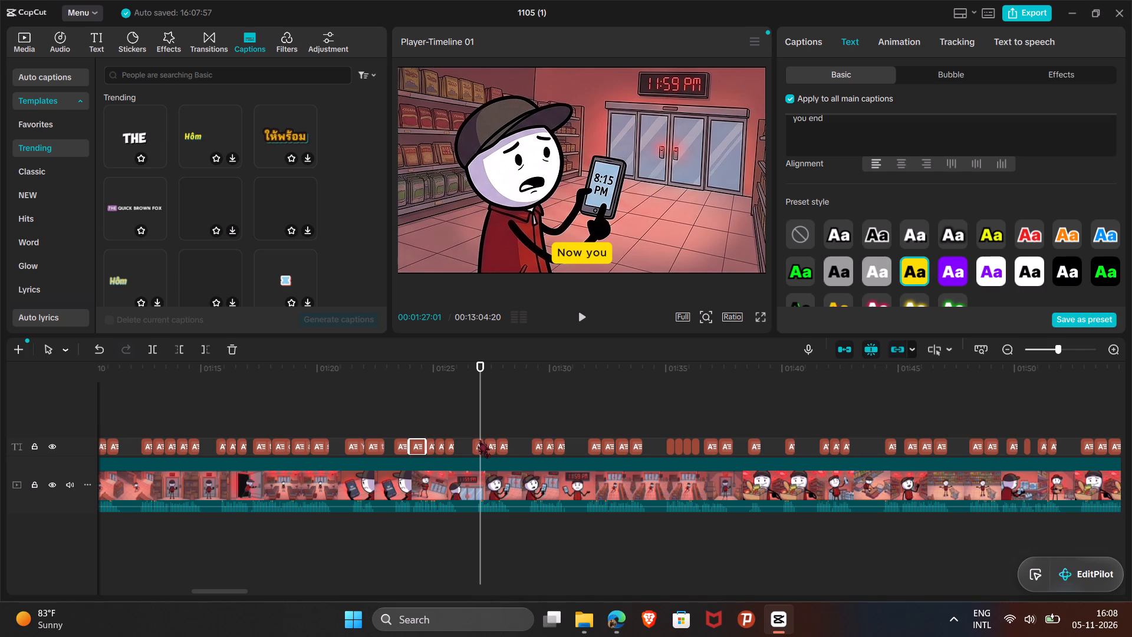
pyautogui.click(470, 444)
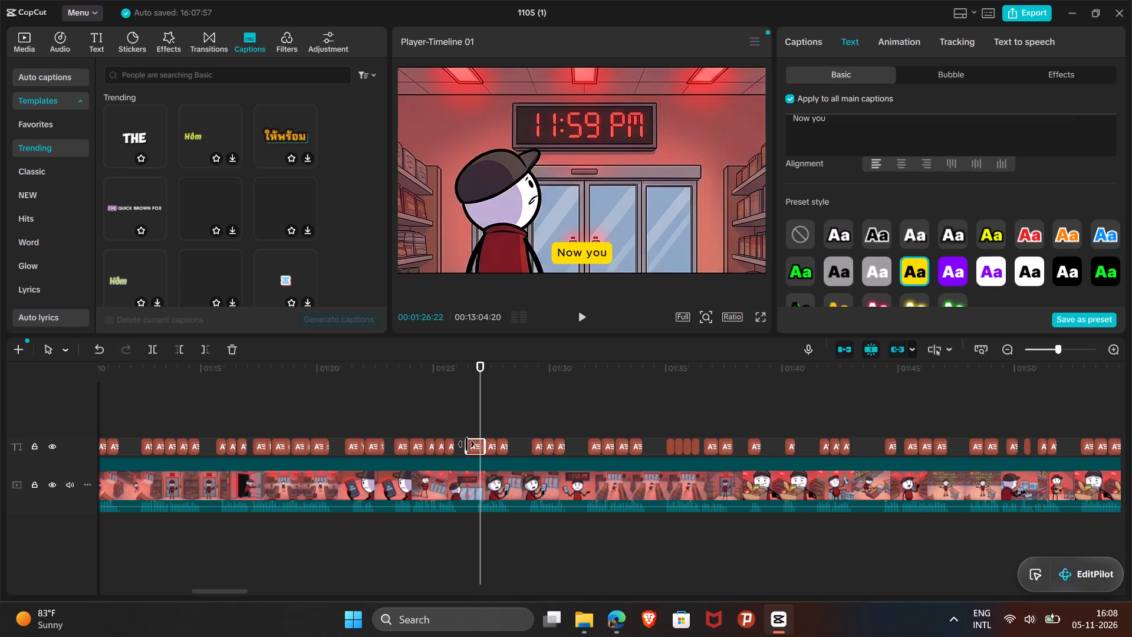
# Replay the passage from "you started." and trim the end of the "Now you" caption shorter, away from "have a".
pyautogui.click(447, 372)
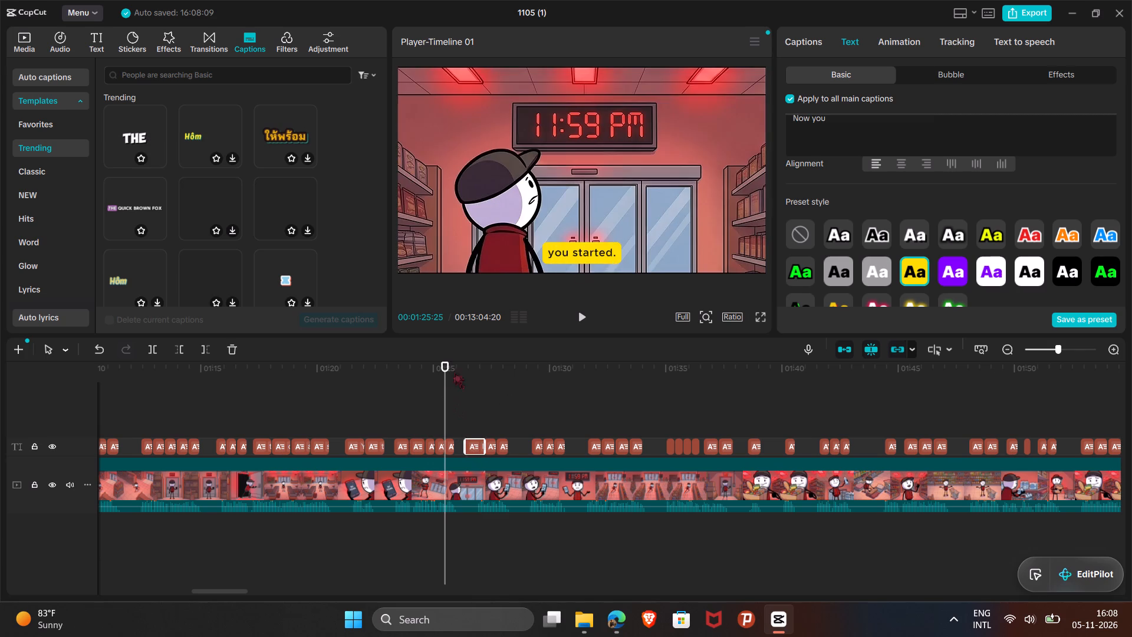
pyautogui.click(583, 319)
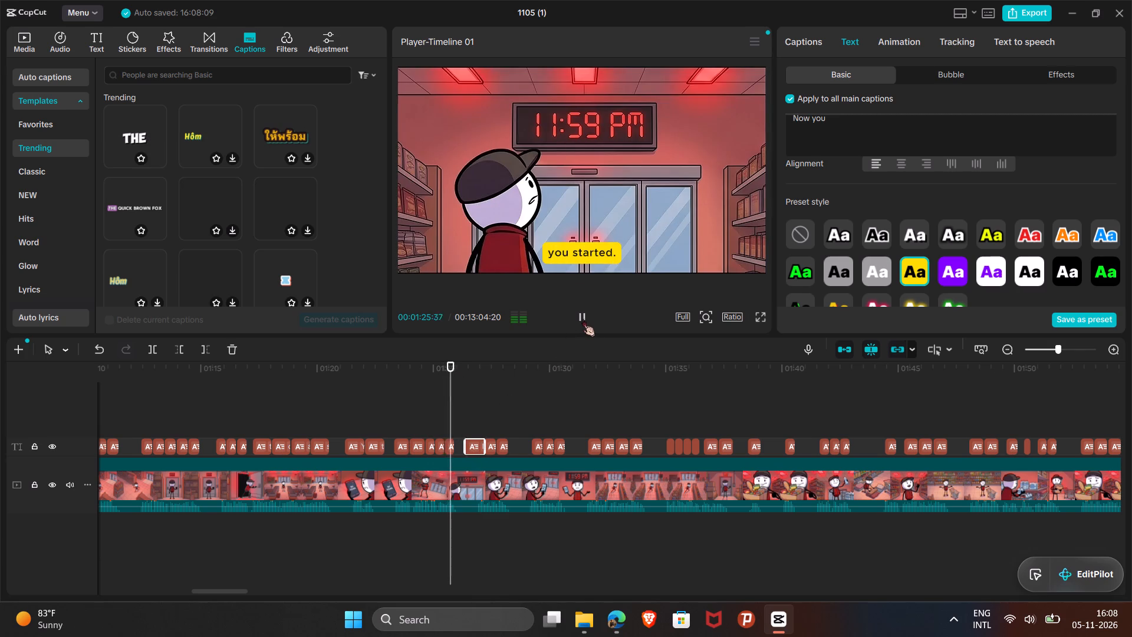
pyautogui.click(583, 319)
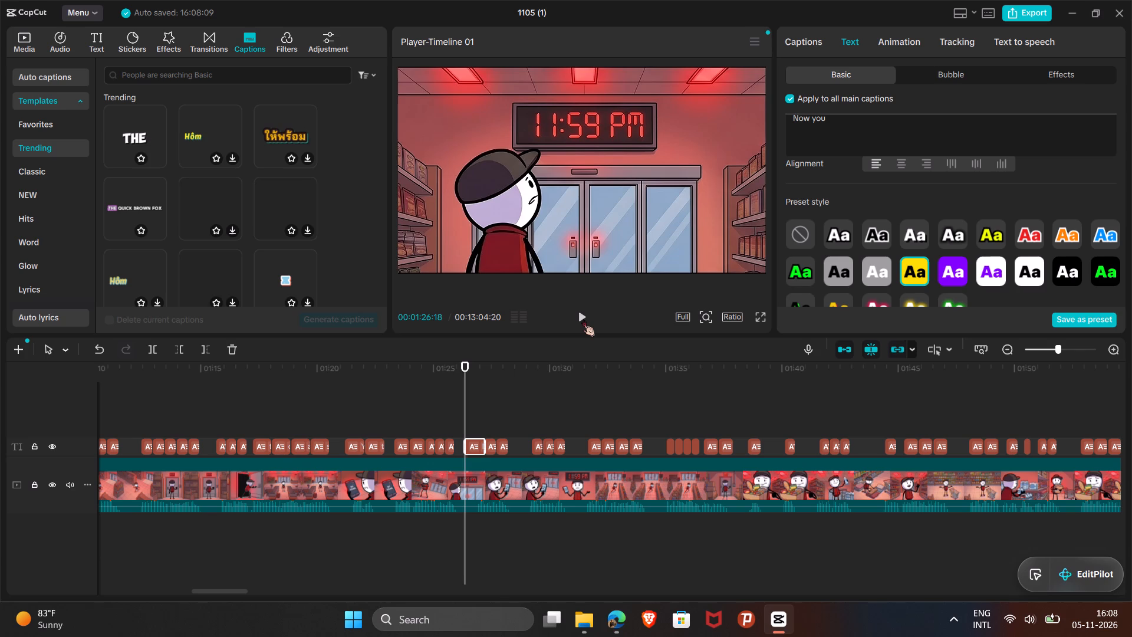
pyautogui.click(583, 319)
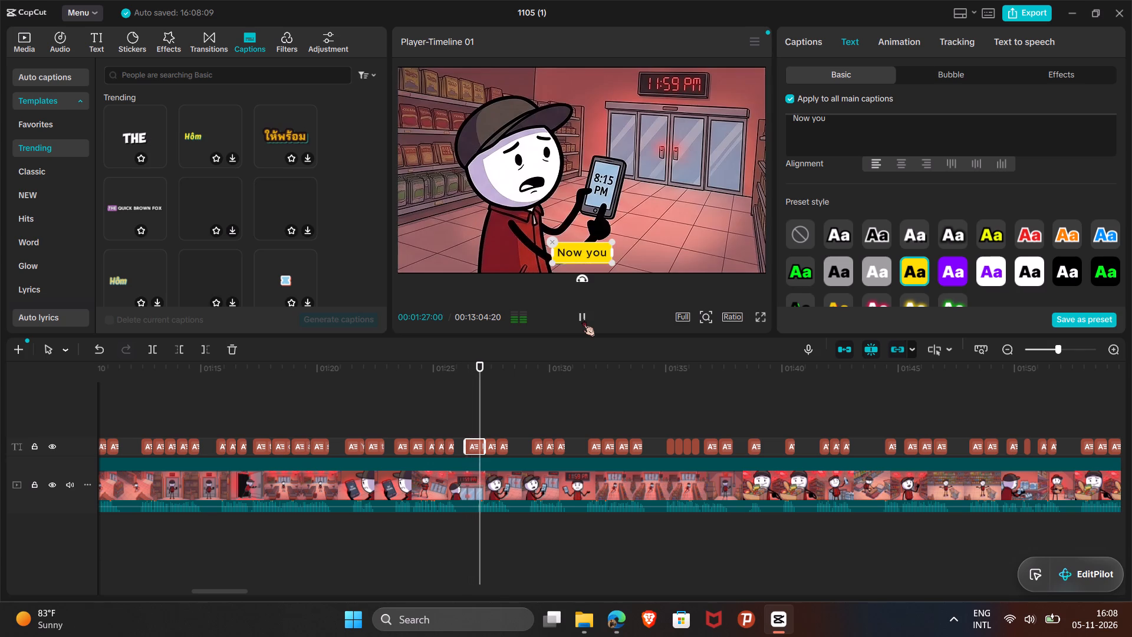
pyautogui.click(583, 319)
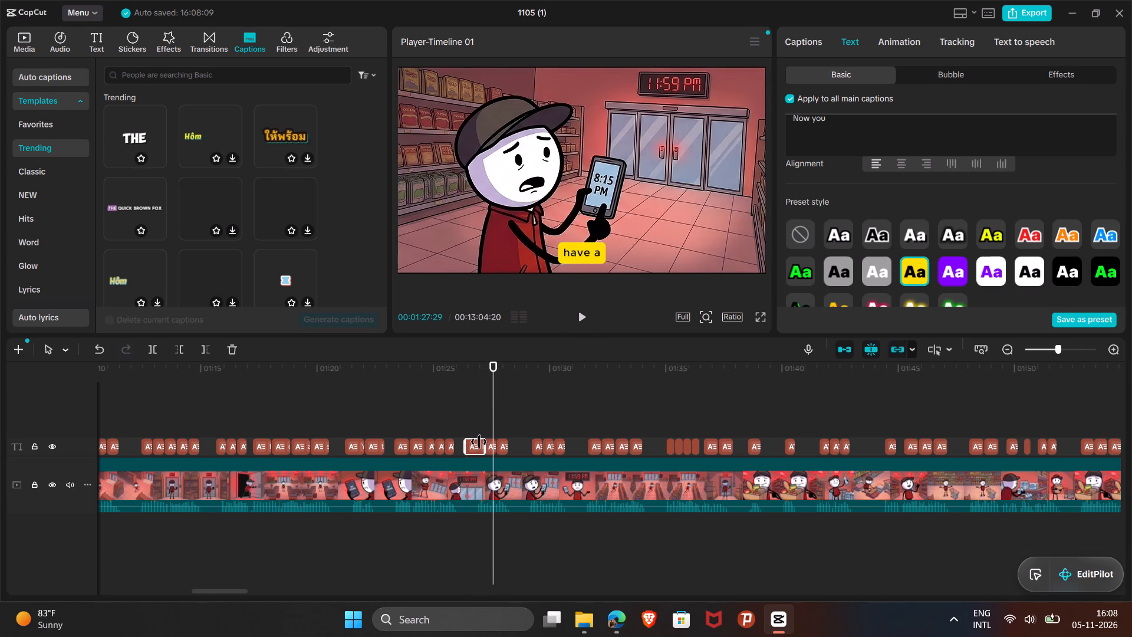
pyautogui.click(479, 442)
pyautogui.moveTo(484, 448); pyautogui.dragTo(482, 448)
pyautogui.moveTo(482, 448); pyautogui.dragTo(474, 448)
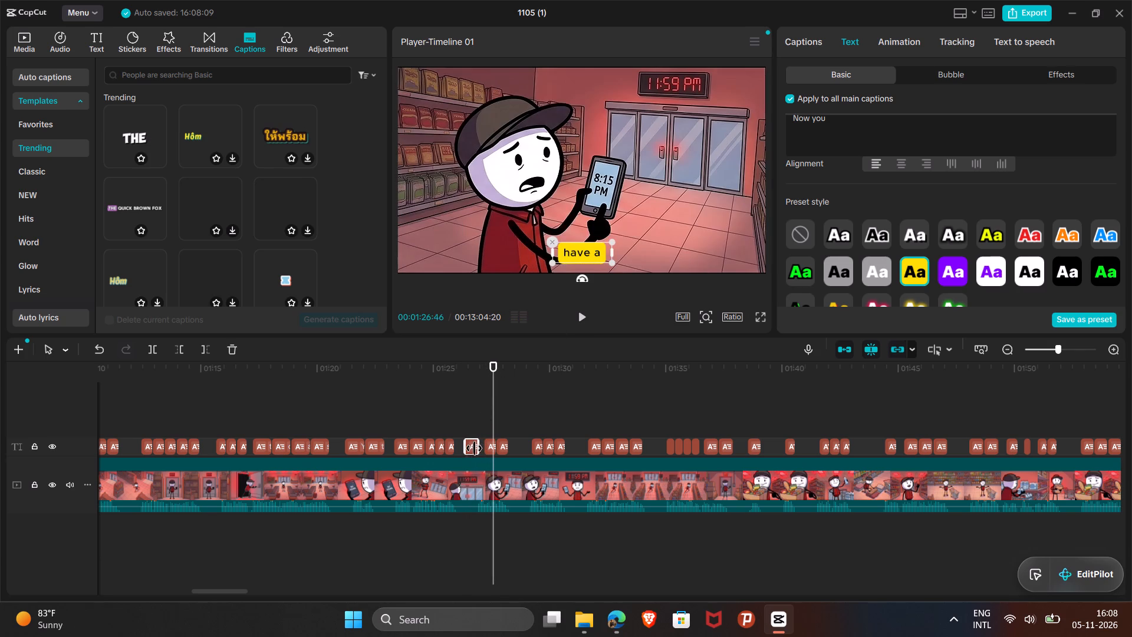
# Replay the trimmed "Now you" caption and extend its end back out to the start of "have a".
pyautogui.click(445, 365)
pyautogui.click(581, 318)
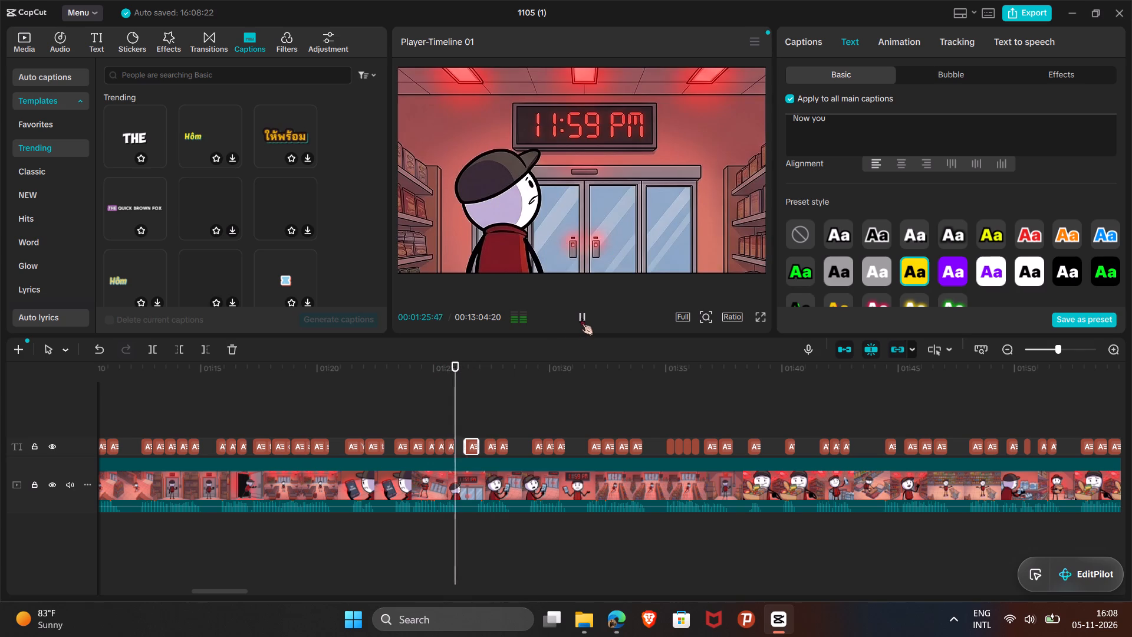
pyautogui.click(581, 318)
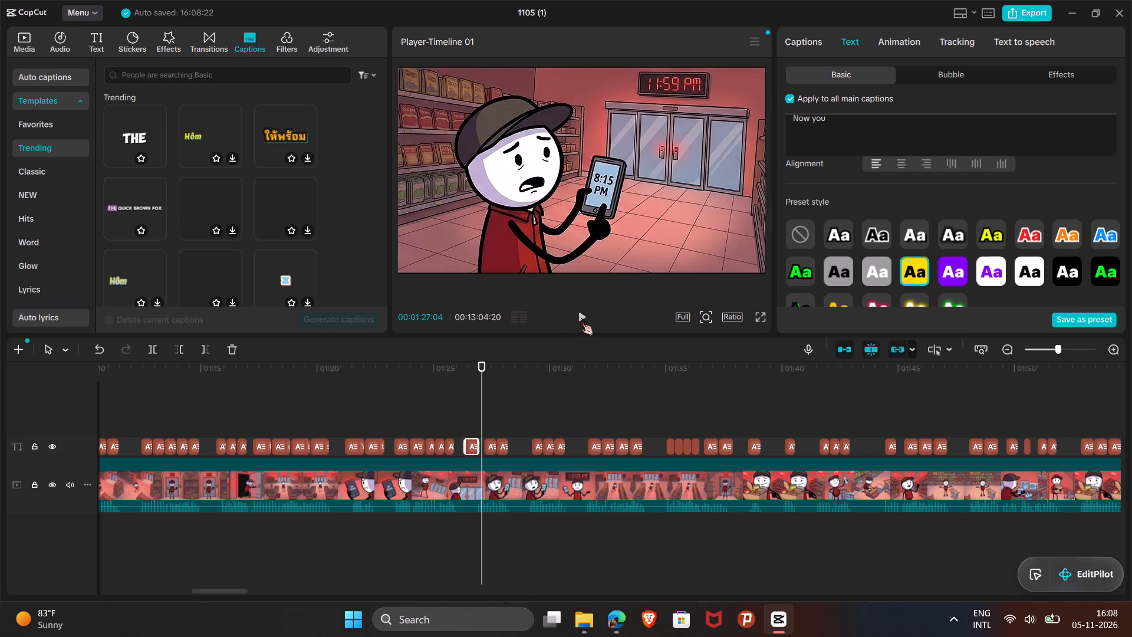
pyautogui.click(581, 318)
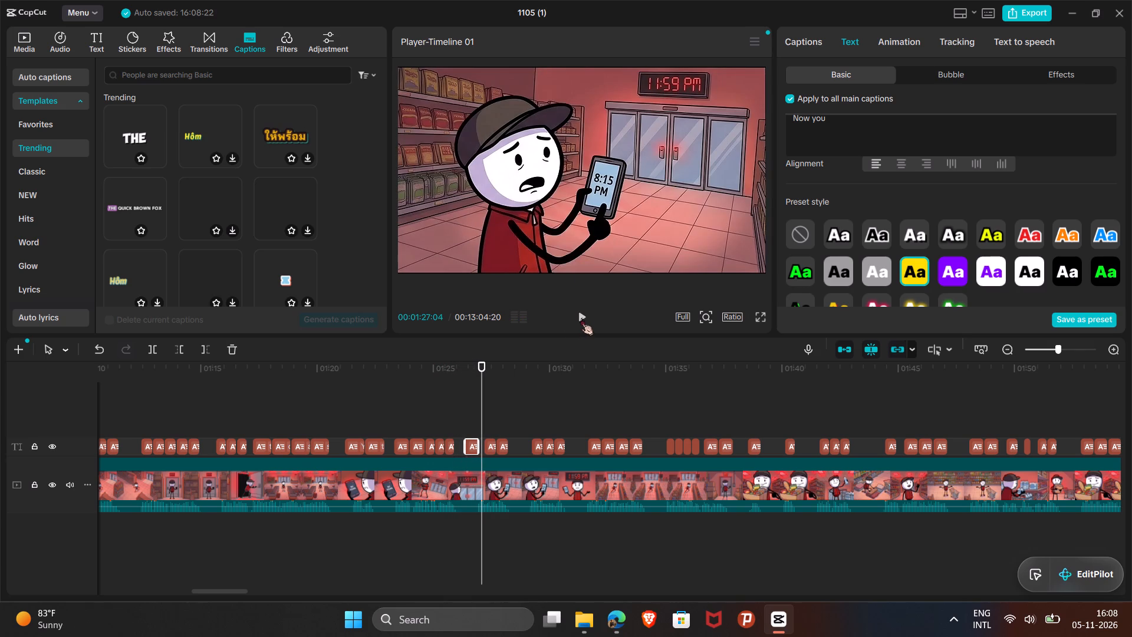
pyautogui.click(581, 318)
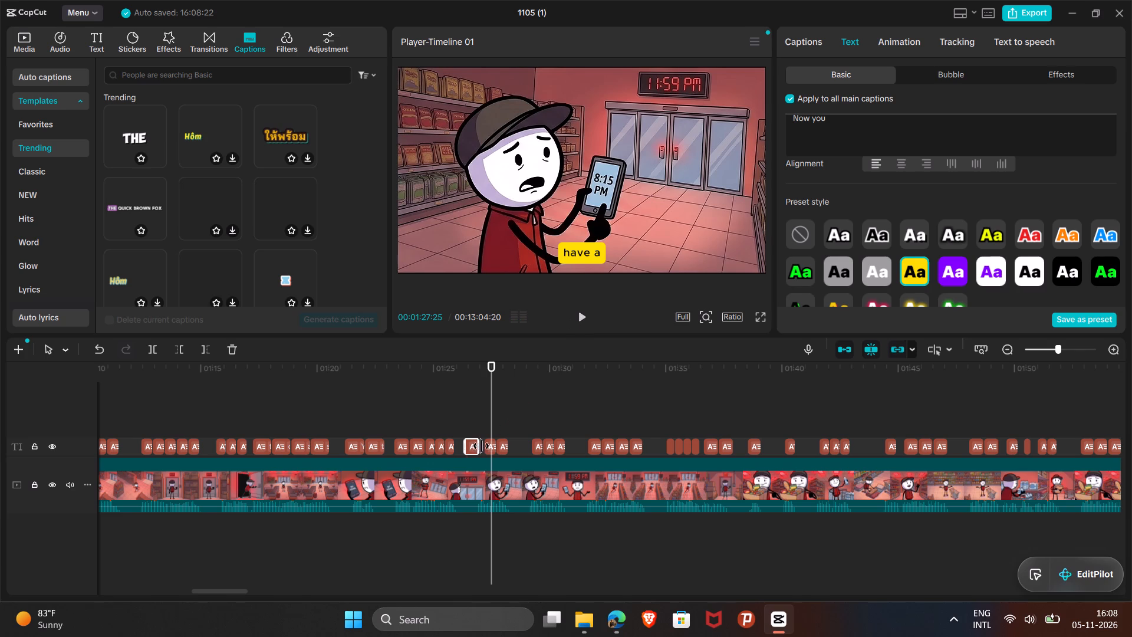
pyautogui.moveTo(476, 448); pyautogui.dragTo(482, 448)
# Replay from the "you started." caption and trim the end of the "Now you" caption back to about 01:27:00.
pyautogui.click(441, 373)
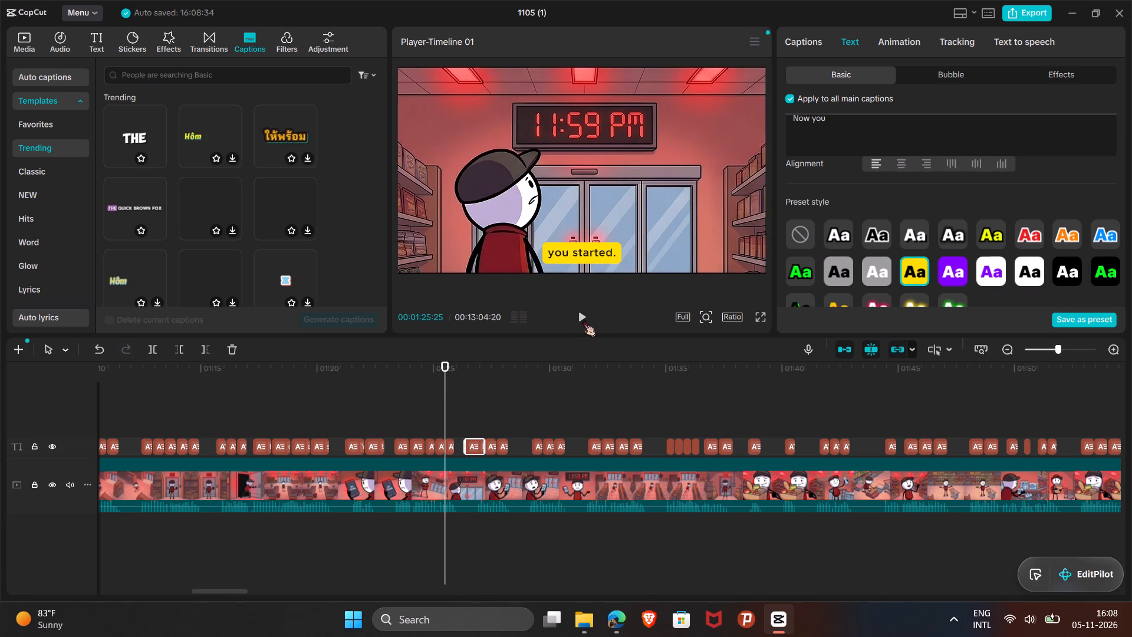
pyautogui.click(583, 319)
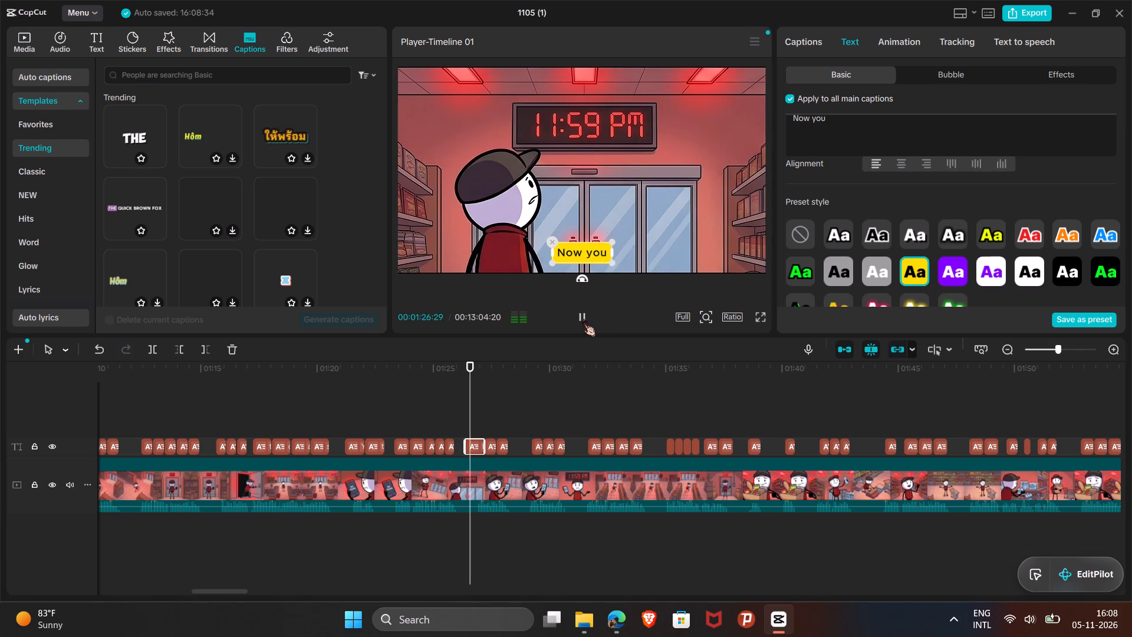
pyautogui.click(583, 319)
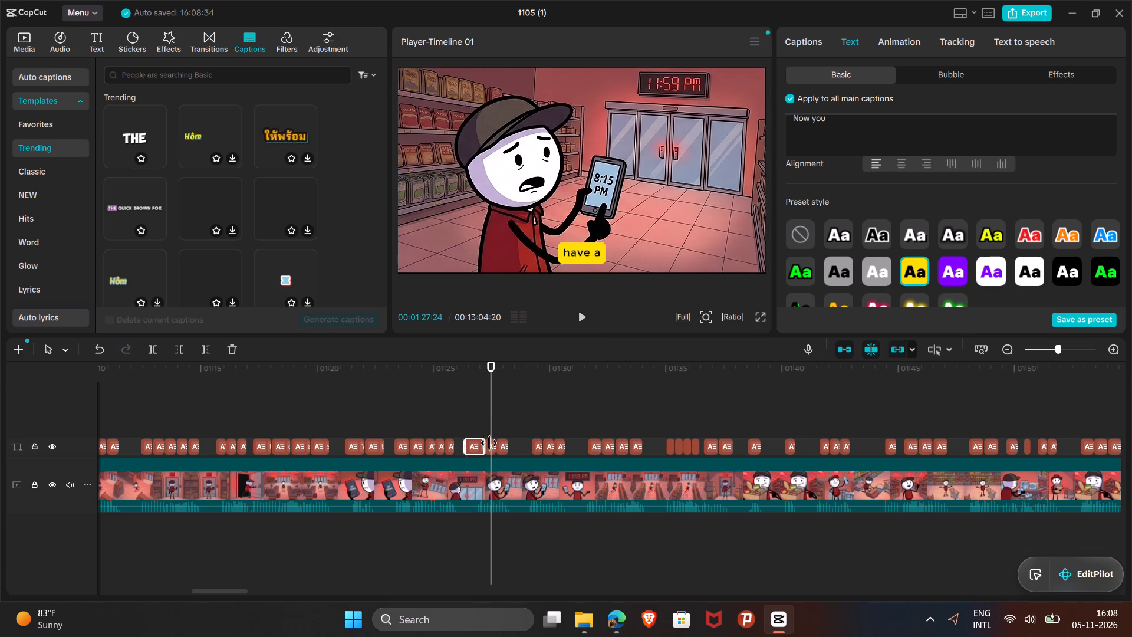
pyautogui.moveTo(486, 445); pyautogui.dragTo(478, 445)
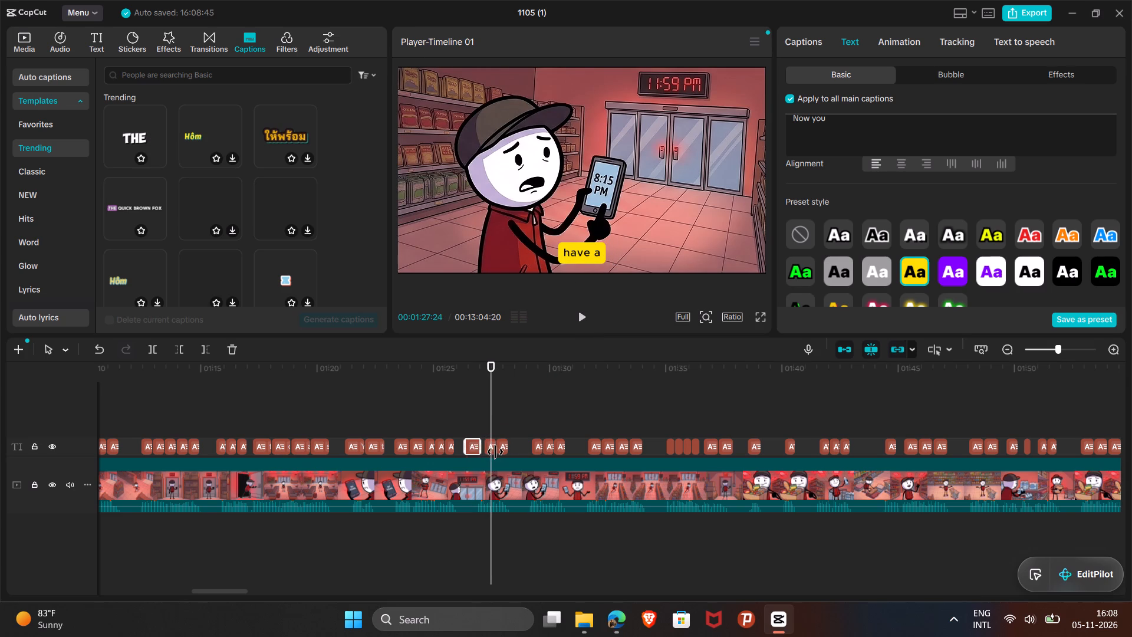
# Extend the start of the "have a" caption earlier to about 01:27:00, meeting "Now you", and return the playhead to before both captions.
pyautogui.click(495, 452)
pyautogui.moveTo(483, 449); pyautogui.dragTo(469, 449)
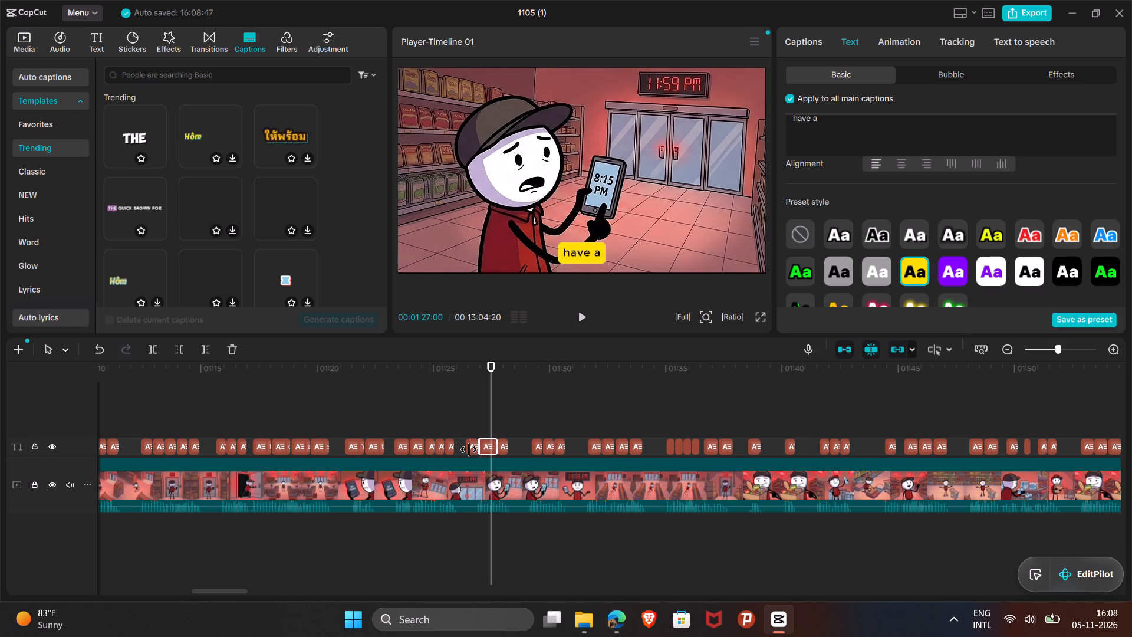
pyautogui.moveTo(469, 449); pyautogui.dragTo(470, 449)
pyautogui.click(450, 365)
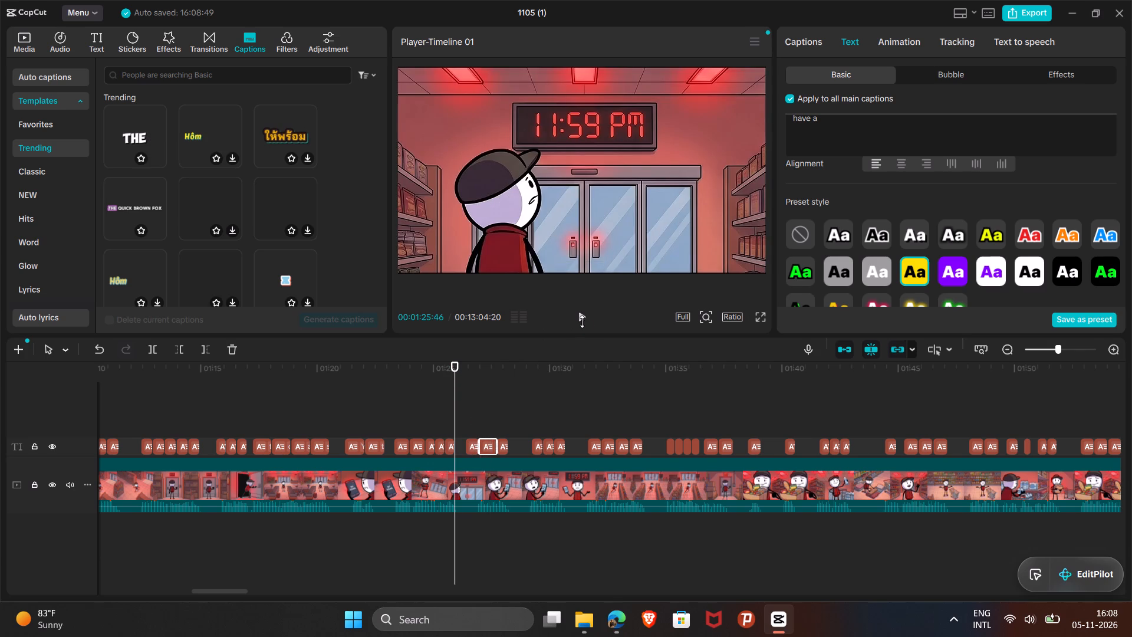
# Play on past the "have a" caption into "actually be", extend the start of "You might" earlier and trim its end slightly shorter.
pyautogui.click(585, 313)
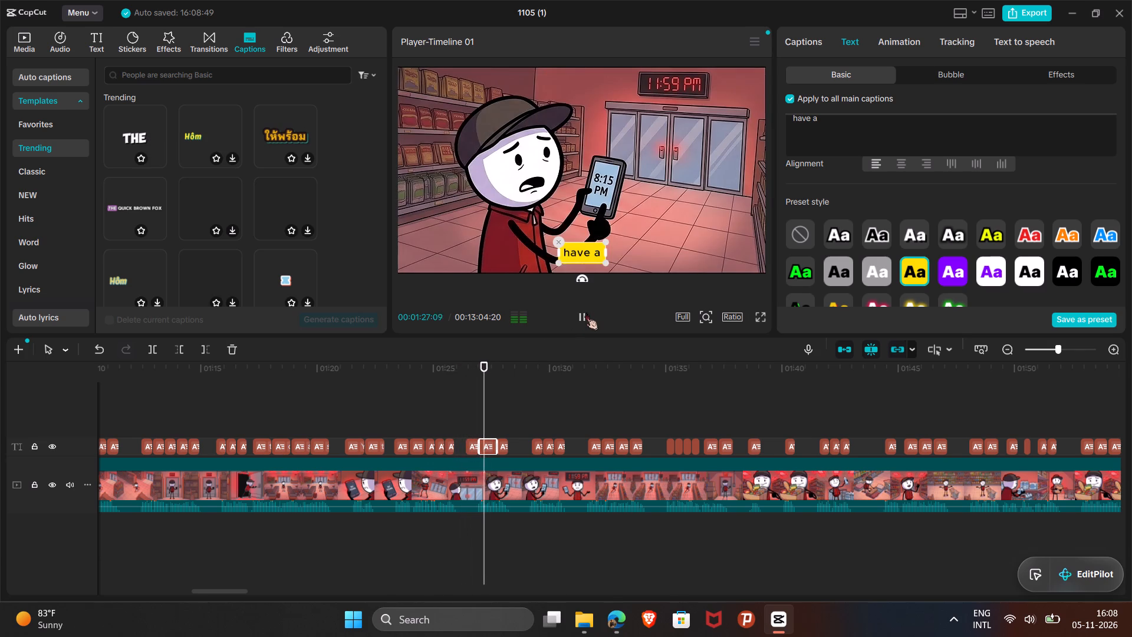
pyautogui.click(585, 313)
pyautogui.click(585, 313)
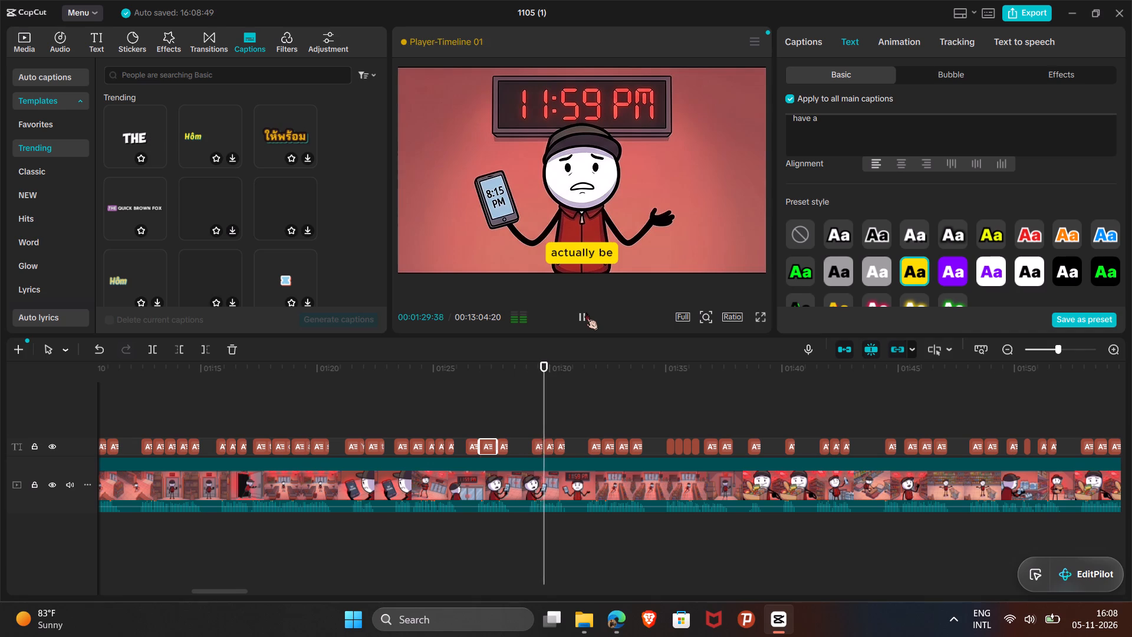
pyautogui.click(585, 313)
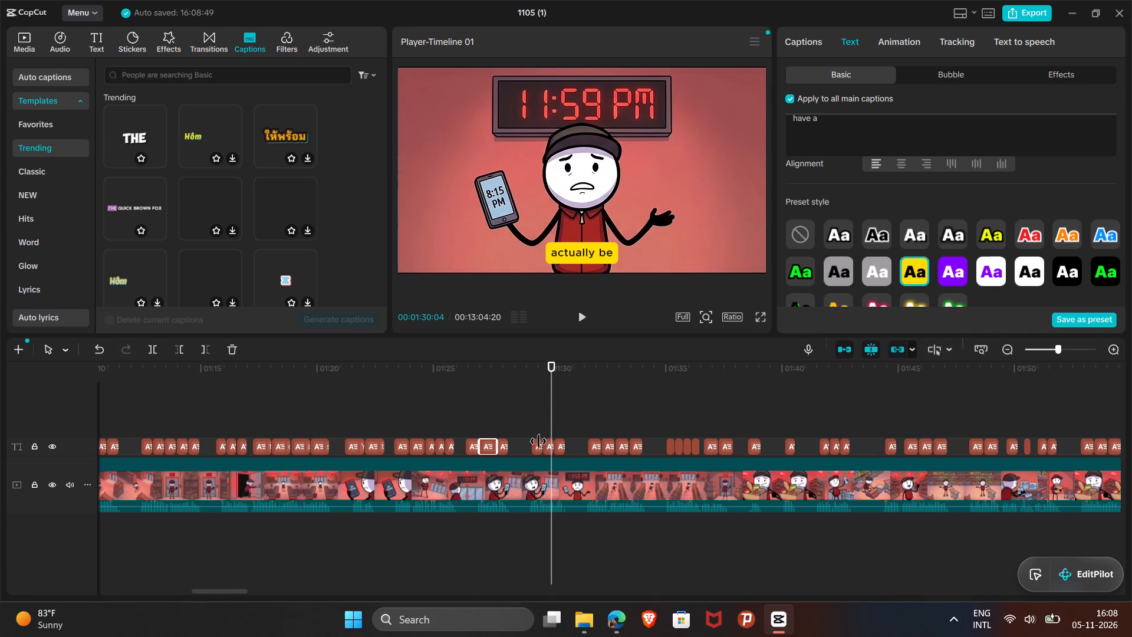
pyautogui.click(534, 445)
pyautogui.click(531, 446)
pyautogui.moveTo(542, 447); pyautogui.dragTo(539, 447)
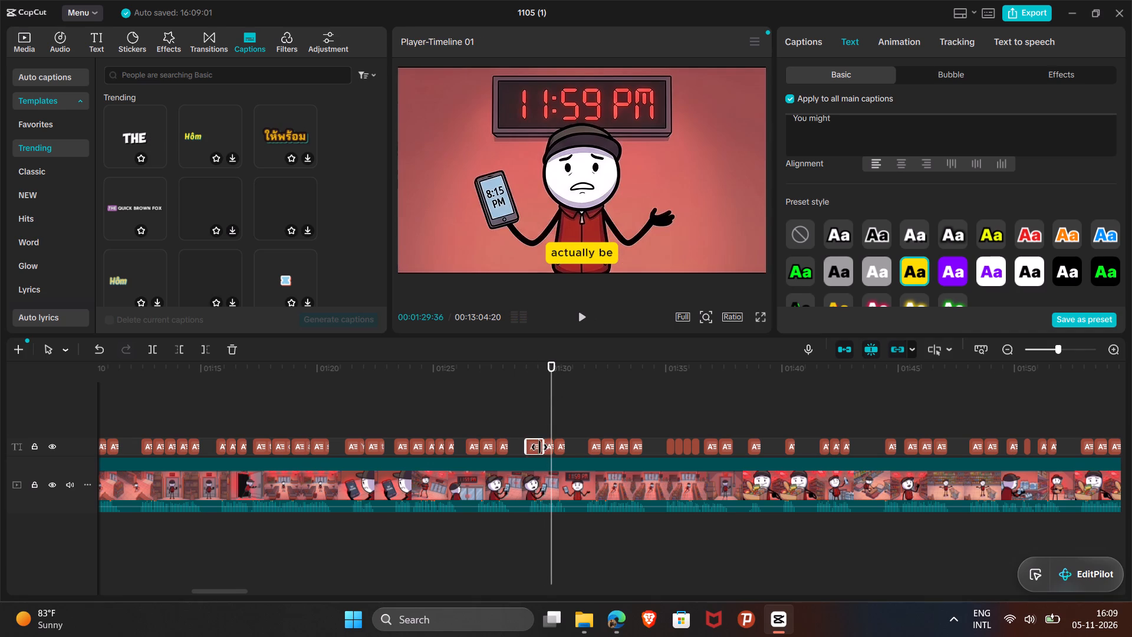
pyautogui.moveTo(539, 447); pyautogui.dragTo(534, 450)
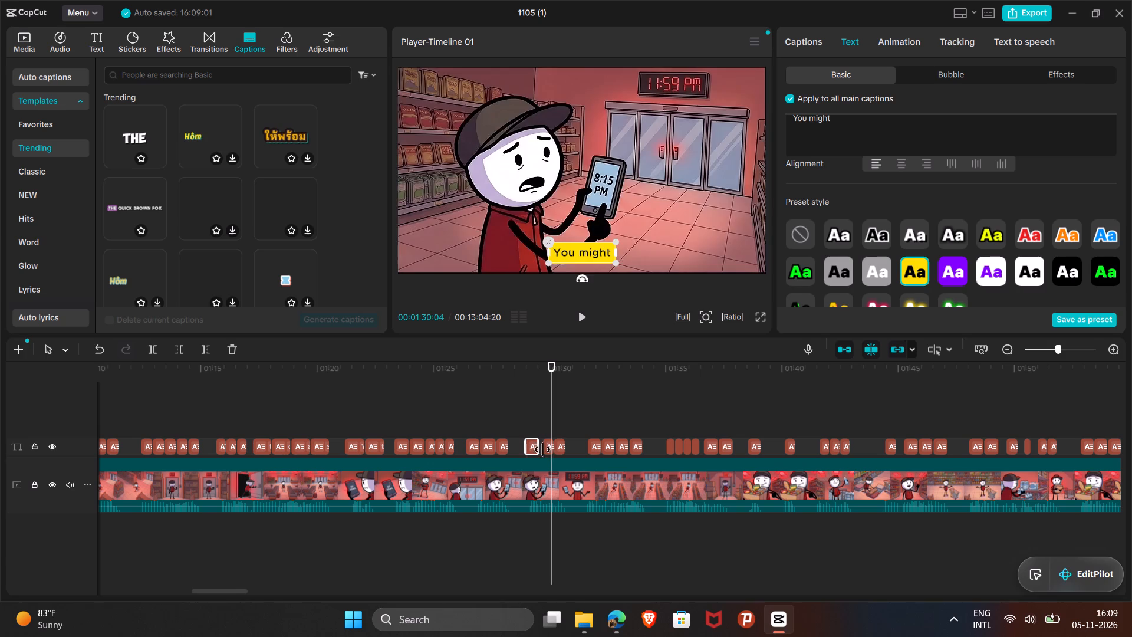
# Extend the start of "actually be" earlier to meet "You might" and trim its end back to about 01:29:47.
pyautogui.click(547, 449)
pyautogui.moveTo(542, 445); pyautogui.dragTo(538, 445)
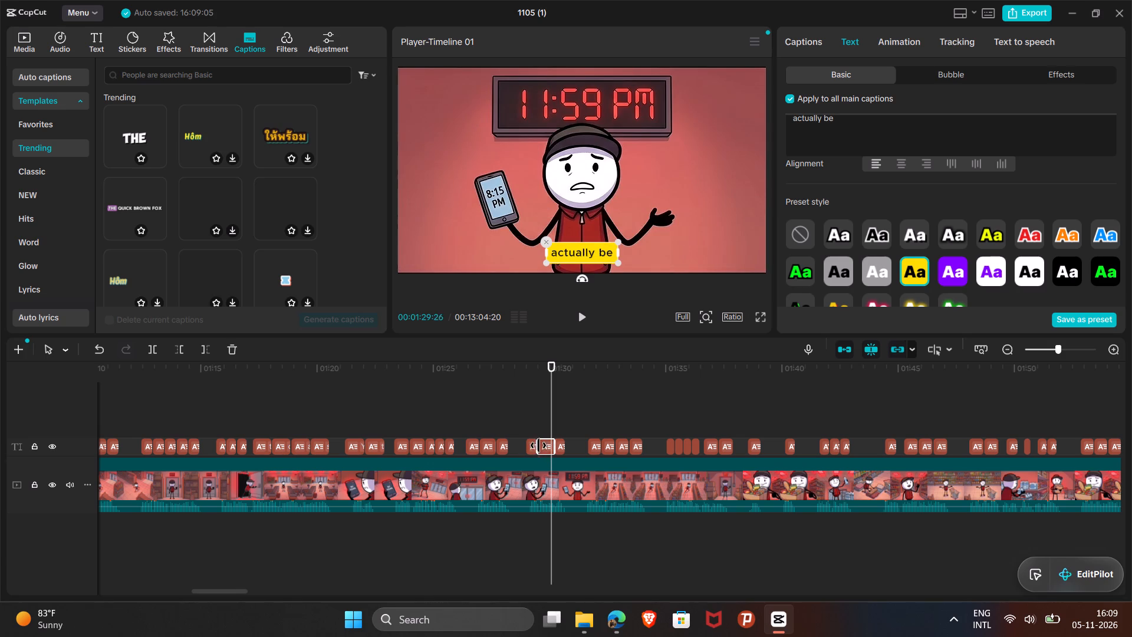
pyautogui.moveTo(538, 445); pyautogui.dragTo(536, 446)
pyautogui.click(553, 446)
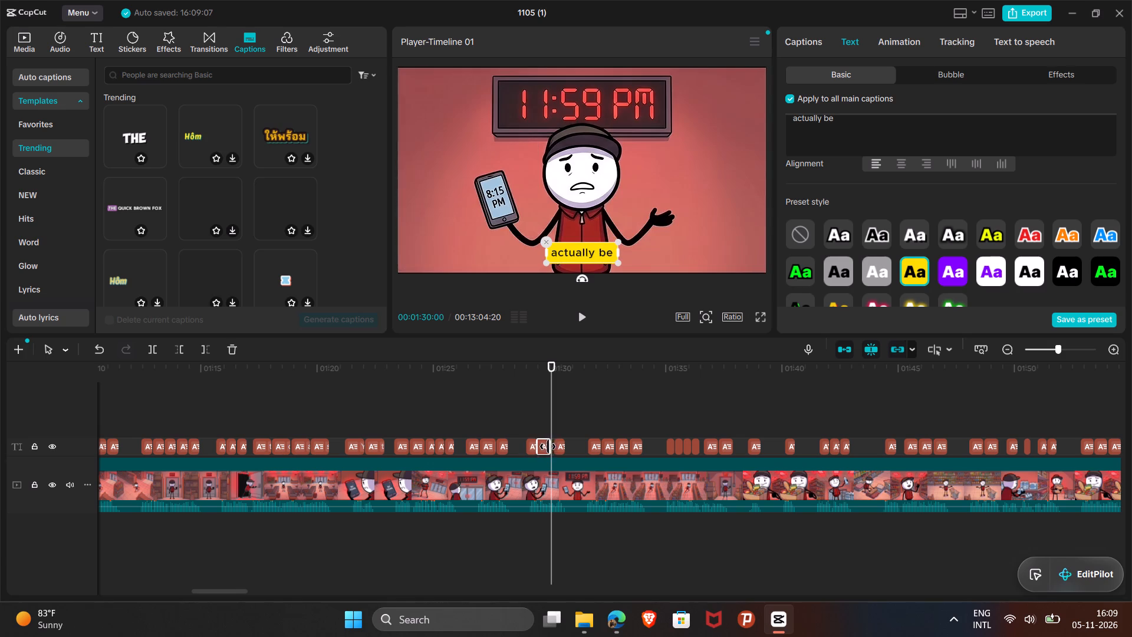
pyautogui.click(546, 447)
# Extend the start of the "trapped." caption earlier to the end of "actually be".
pyautogui.click(561, 447)
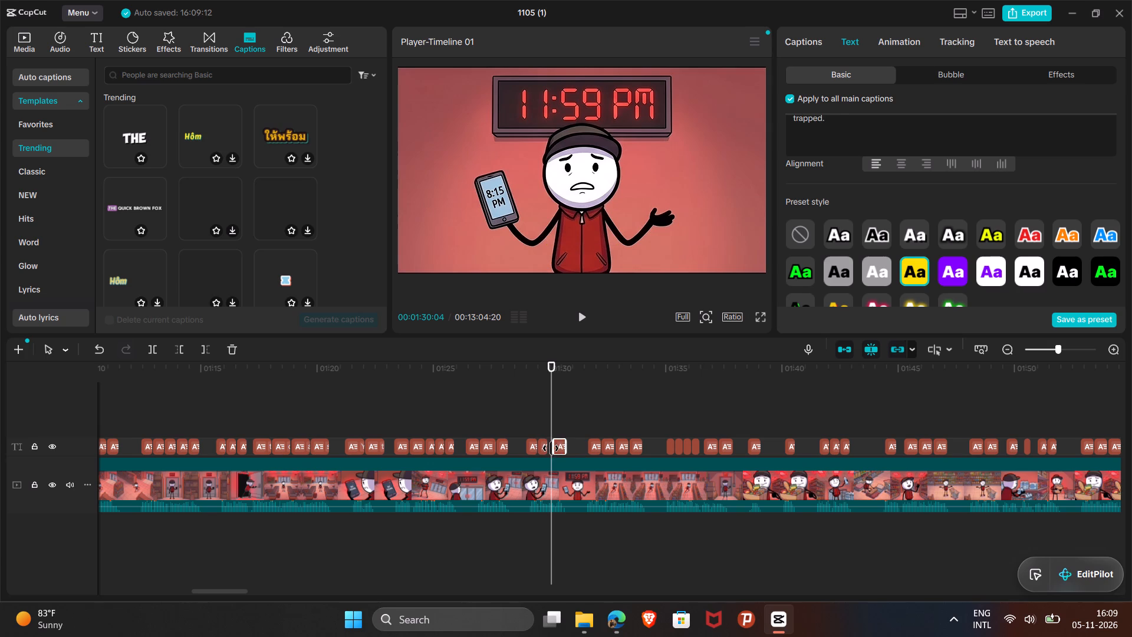
pyautogui.click(551, 448)
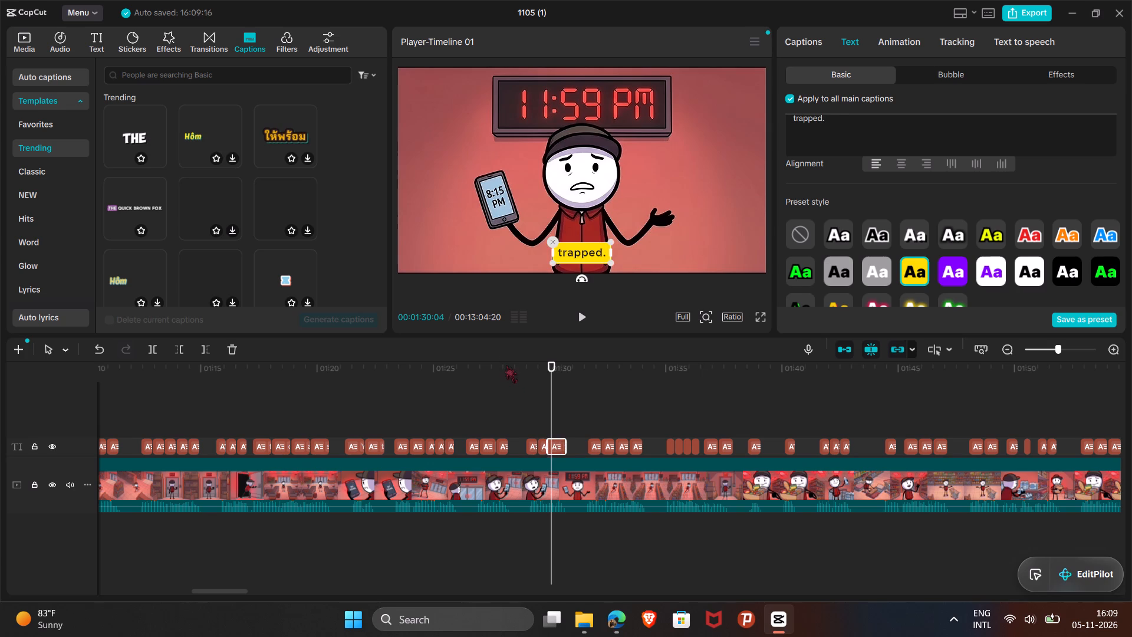
# Replay the passage from before "You might" and trim the end of the "actually be" caption shorter, away from "trapped.".
pyautogui.click(506, 365)
pyautogui.click(582, 321)
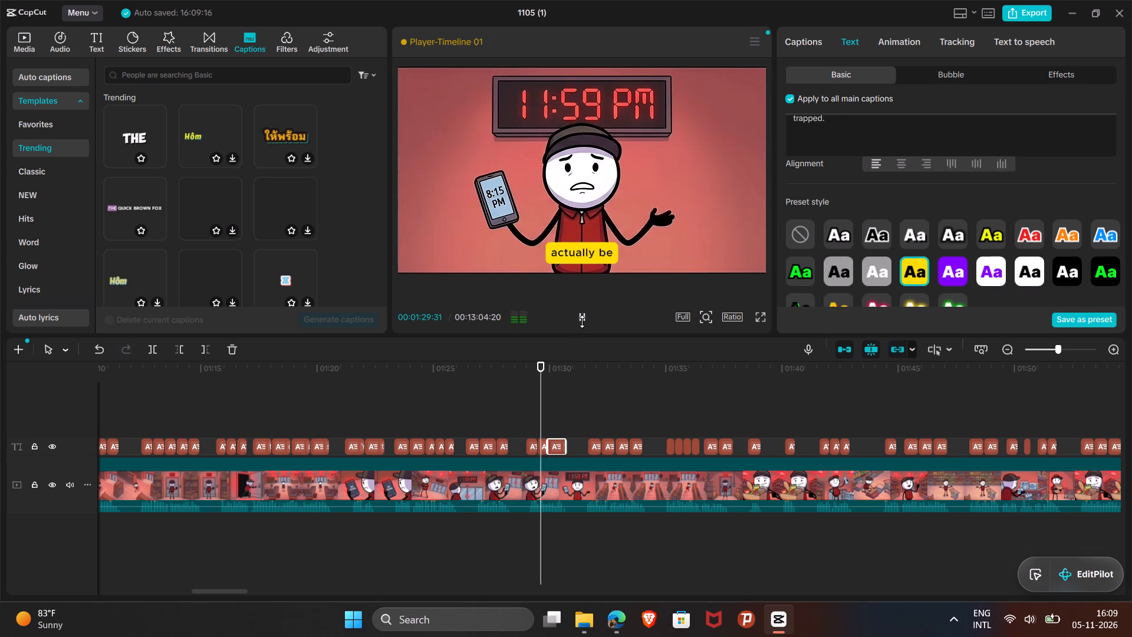
pyautogui.click(582, 321)
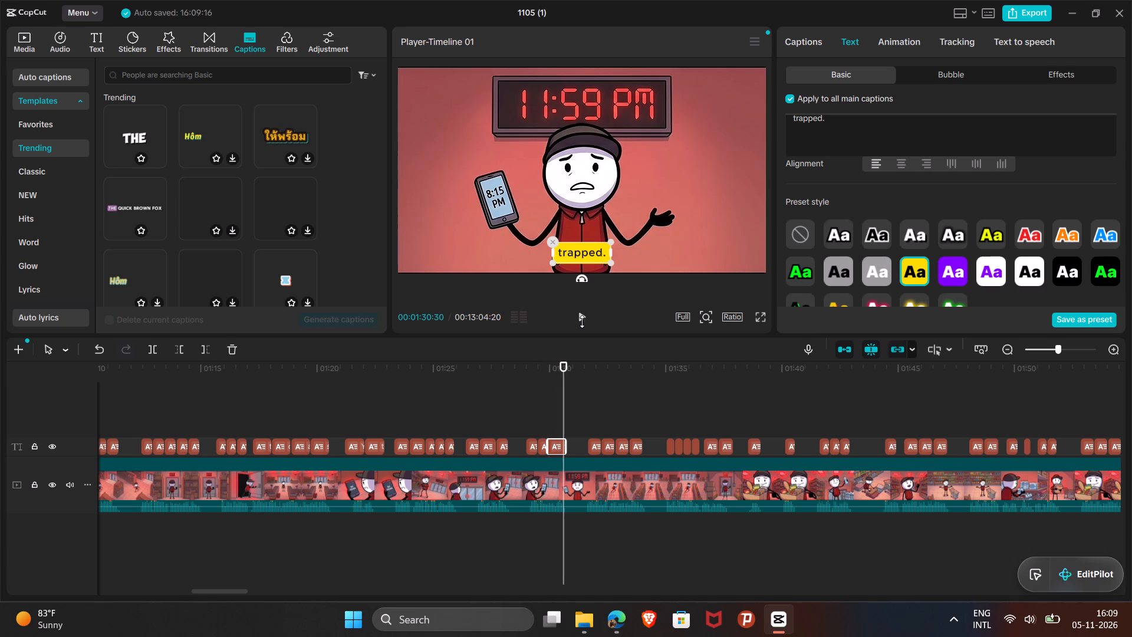
pyautogui.click(541, 442)
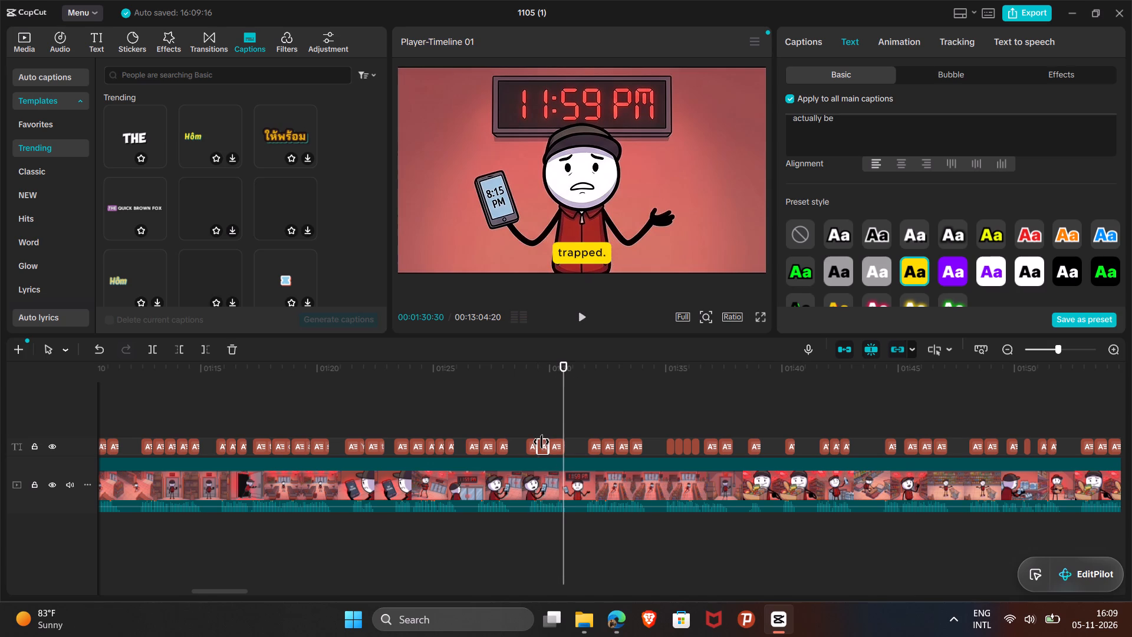
pyautogui.moveTo(548, 447); pyautogui.dragTo(542, 447)
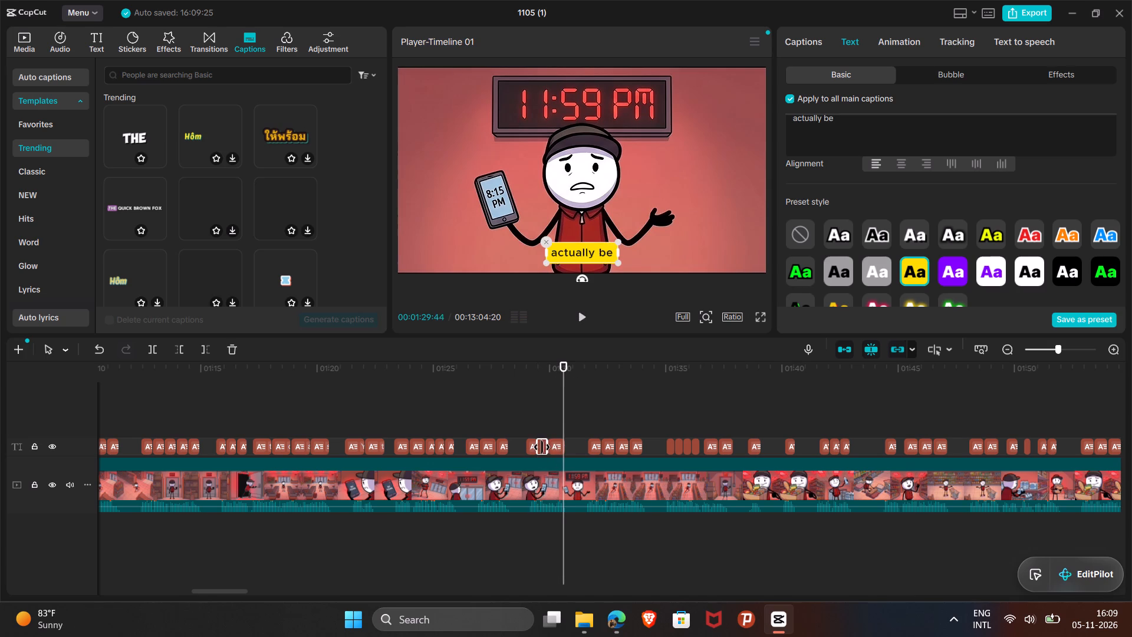
pyautogui.moveTo(542, 447); pyautogui.dragTo(538, 448)
# Extend the start of the "trapped." caption earlier to close the gap after "actually be".
pyautogui.click(552, 448)
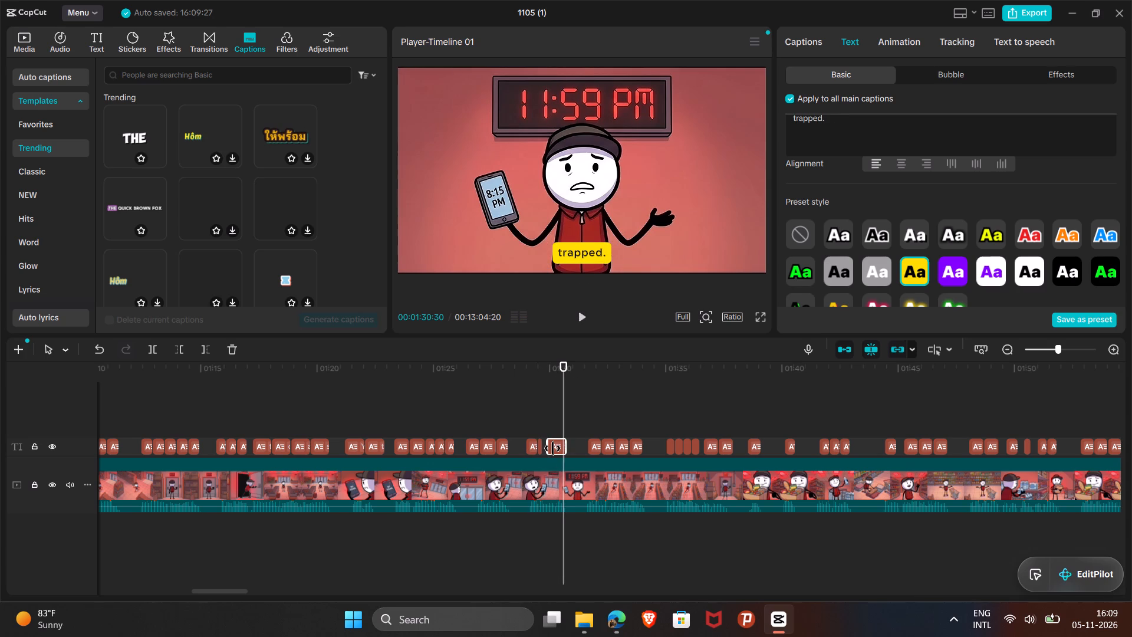
pyautogui.moveTo(545, 448); pyautogui.dragTo(529, 452)
# Replay the passage from before "You might" and trim the end of the "You might" caption shorter.
pyautogui.click(521, 372)
pyautogui.click(581, 312)
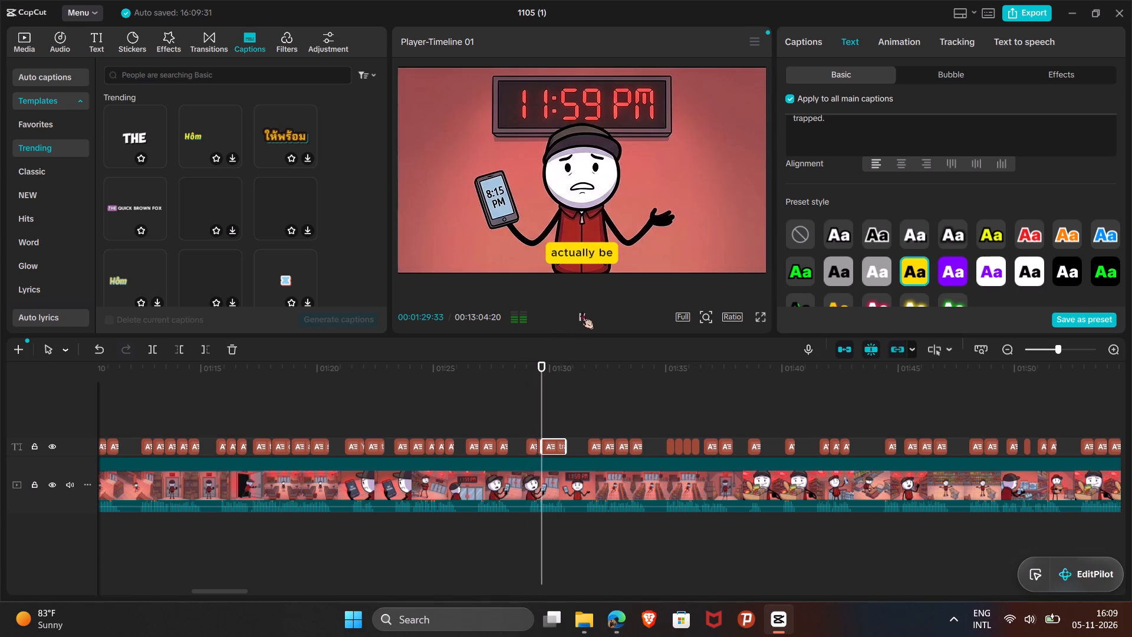
pyautogui.click(581, 312)
pyautogui.click(530, 440)
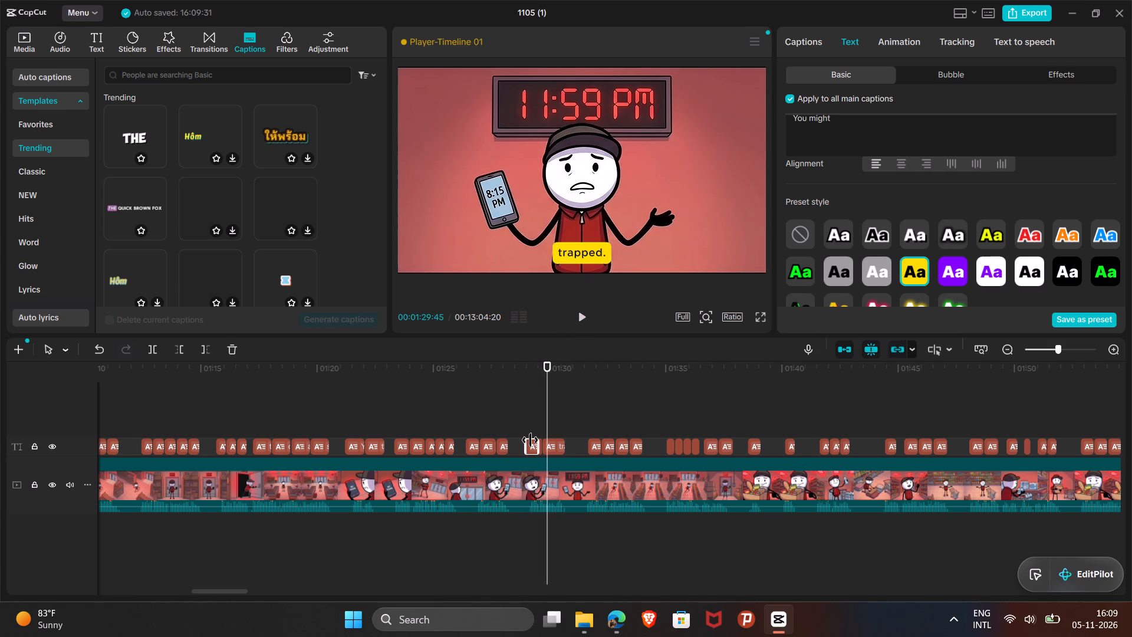
pyautogui.moveTo(537, 446); pyautogui.dragTo(529, 446)
# Move the "actually be" and "trapped." captions earlier so they follow "You might" without gaps.
pyautogui.click(539, 447)
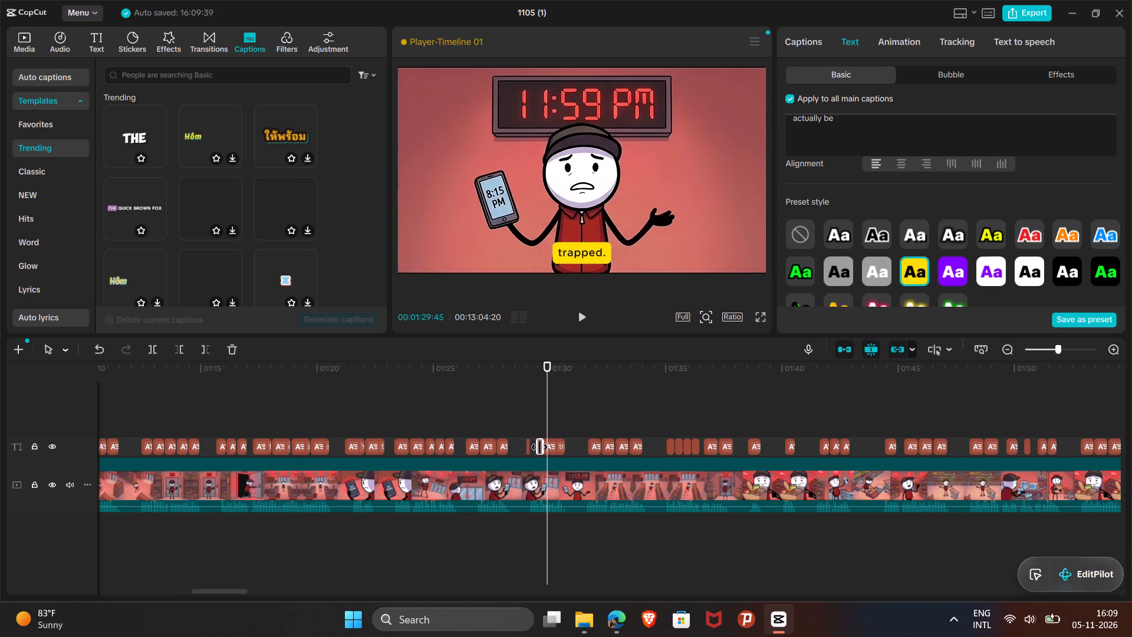
pyautogui.click(539, 447)
pyautogui.keyDown('ctrl'); pyautogui.scroll(3, 539, 447); pyautogui.keyUp('ctrl')
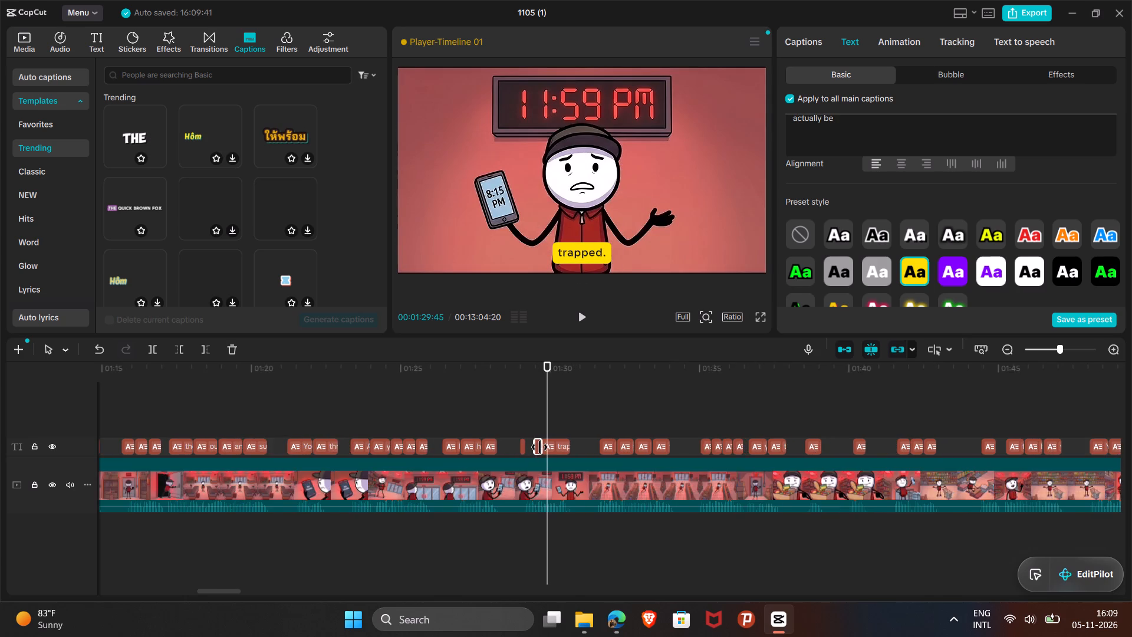
pyautogui.keyDown('ctrl'); pyautogui.scroll(2, 539, 447); pyautogui.keyUp('ctrl')
pyautogui.click(604, 410)
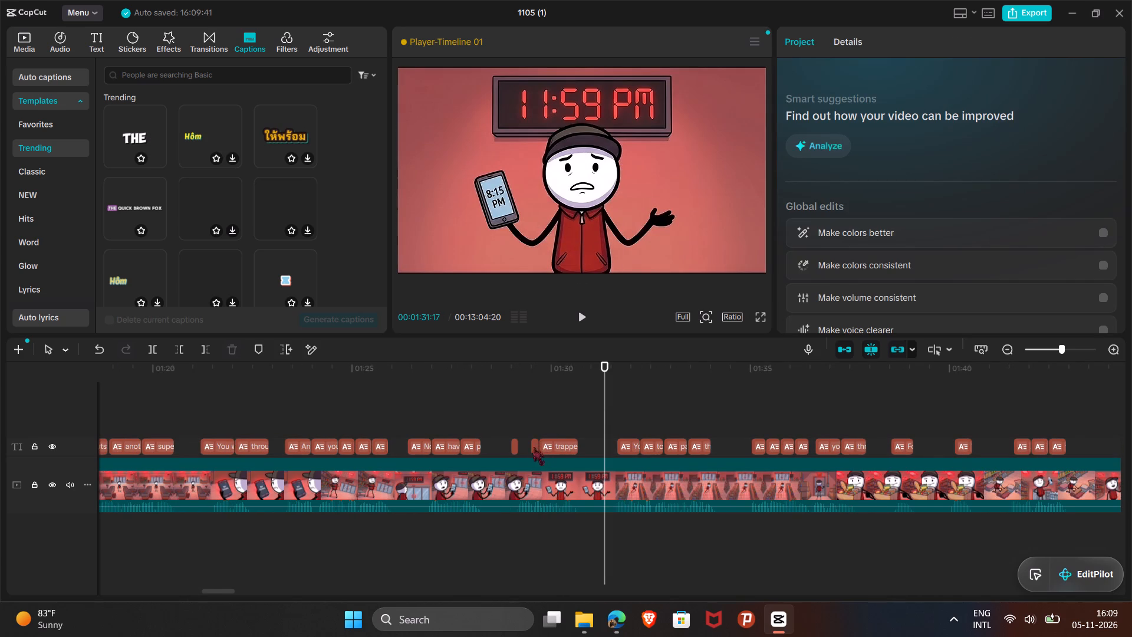
pyautogui.moveTo(534, 446); pyautogui.dragTo(521, 446)
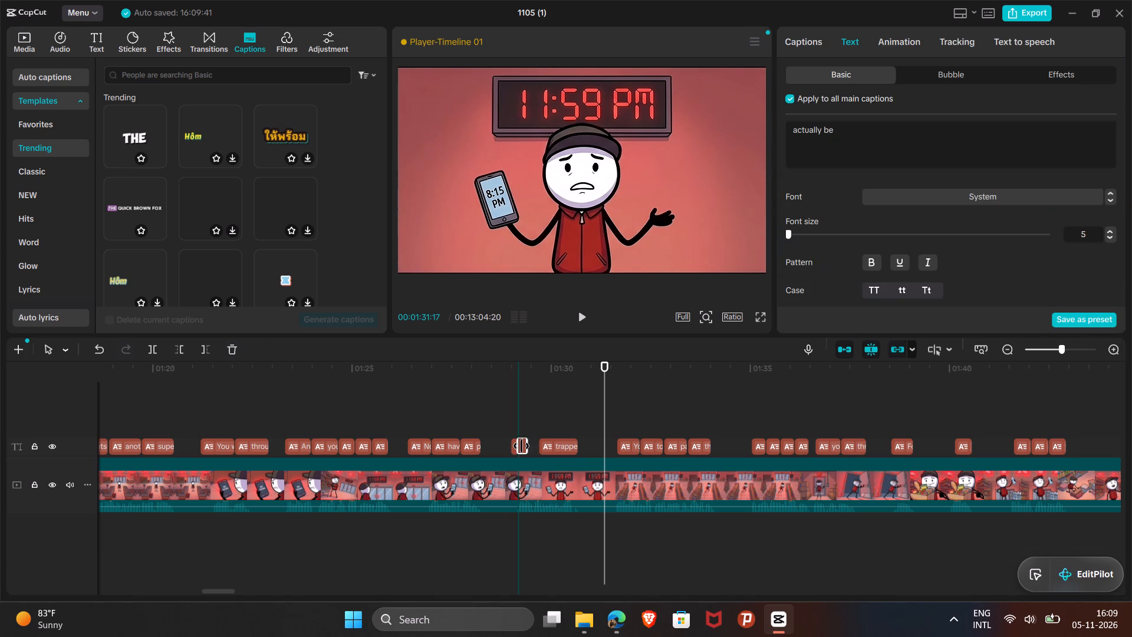
pyautogui.moveTo(521, 446); pyautogui.dragTo(521, 446)
pyautogui.moveTo(552, 446); pyautogui.dragTo(542, 446)
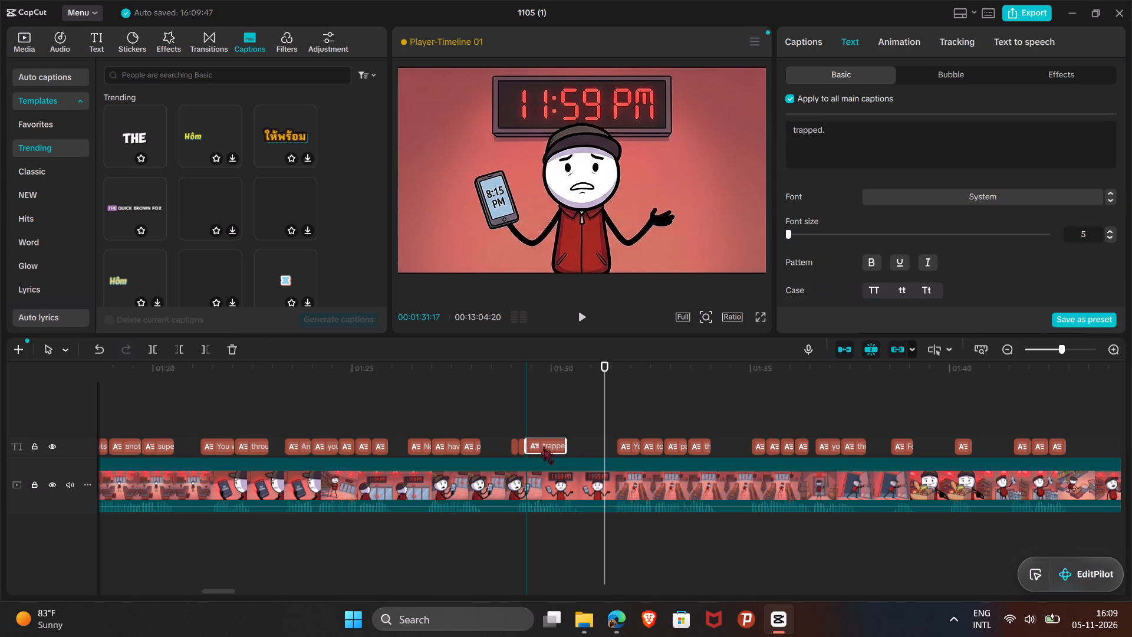
pyautogui.moveTo(542, 446); pyautogui.dragTo(543, 446)
# Replay from just before "You might" and trim the start of the "trapped." caption slightly later.
pyautogui.click(499, 360)
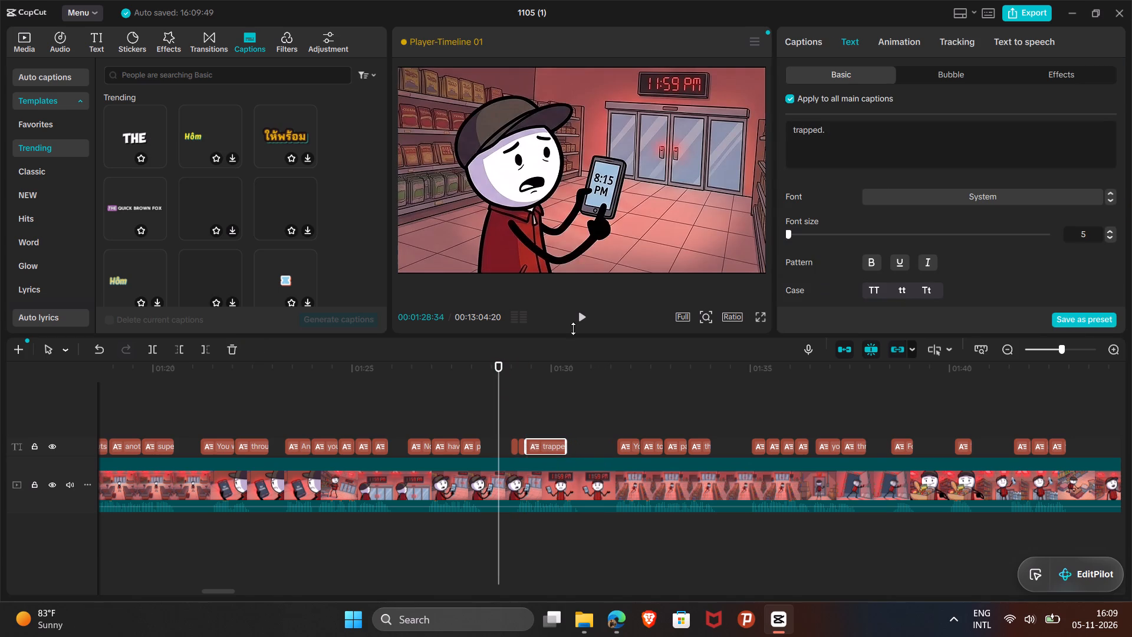
pyautogui.click(581, 313)
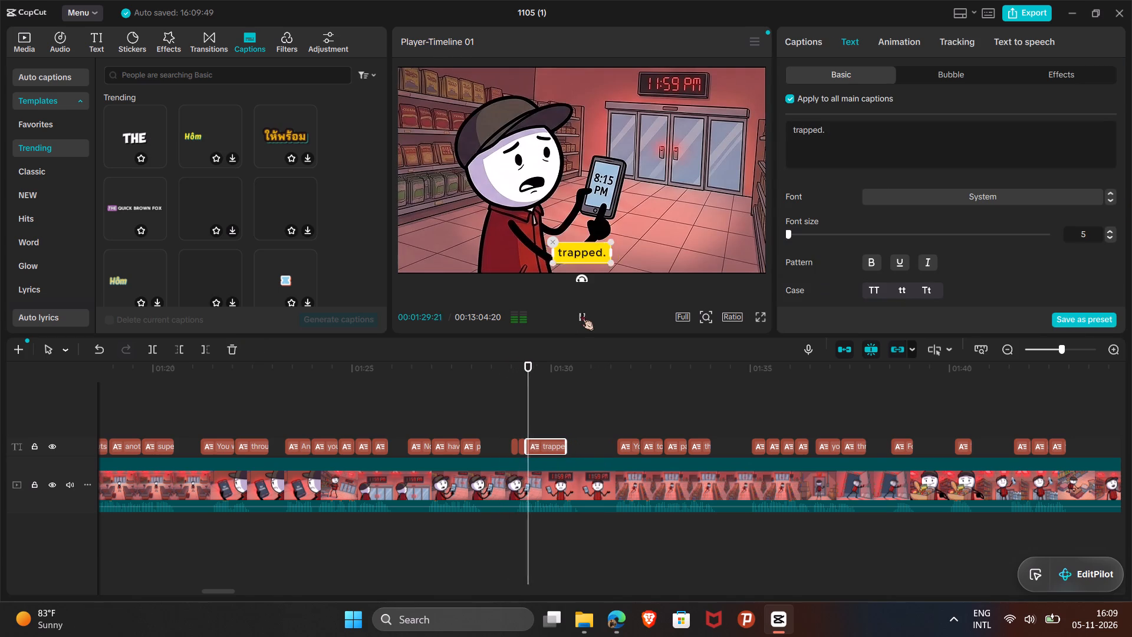
pyautogui.click(581, 313)
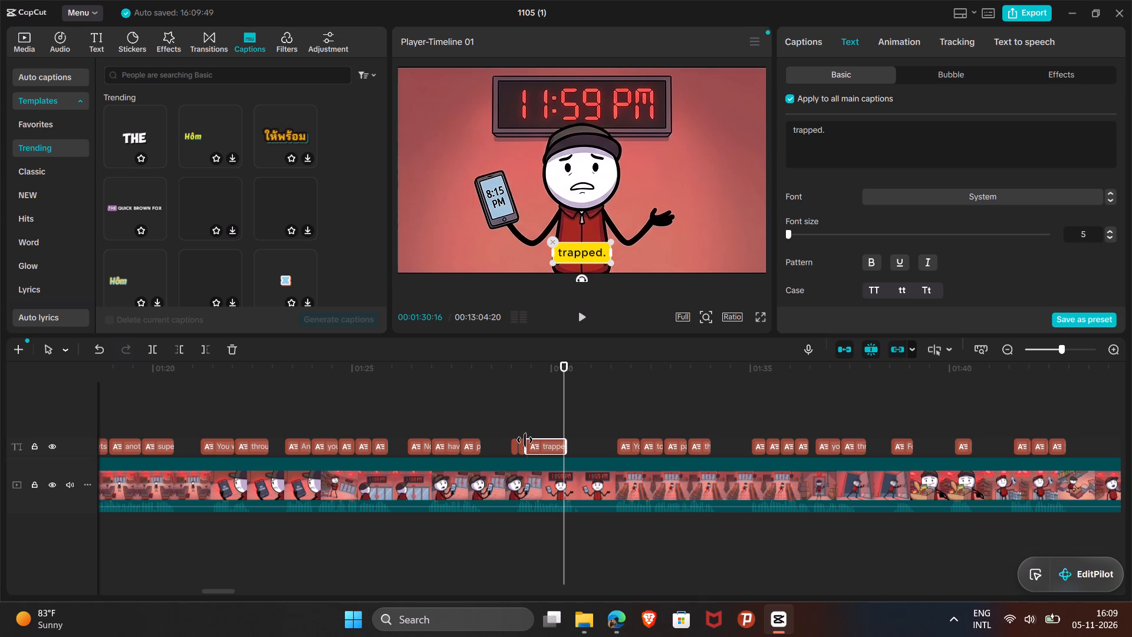
pyautogui.click(525, 440)
pyautogui.click(525, 440)
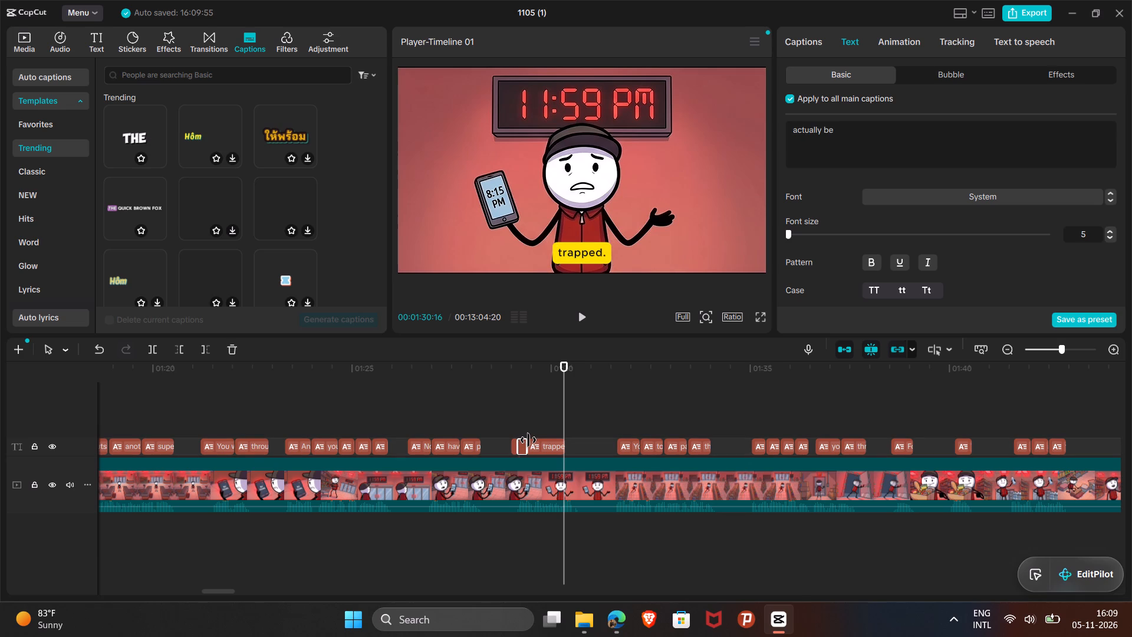
pyautogui.click(534, 447)
pyautogui.moveTo(528, 446); pyautogui.dragTo(537, 446)
# Extend the end of the "actually be" caption out to the start of "trapped.".
pyautogui.click(520, 448)
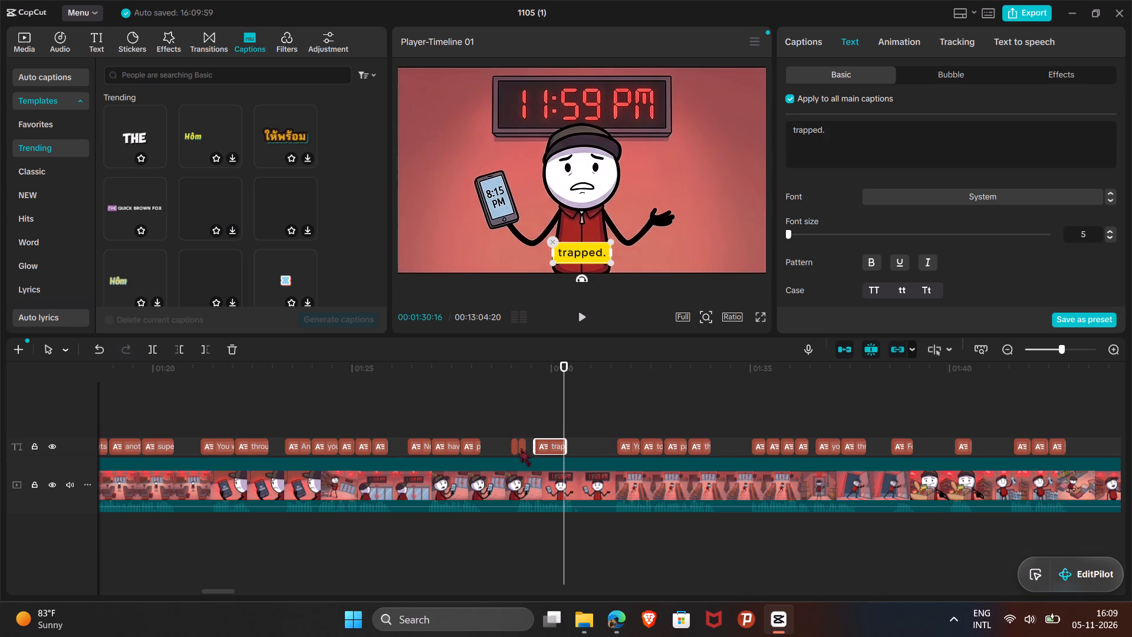
pyautogui.click(524, 447)
pyautogui.moveTo(524, 447); pyautogui.dragTo(529, 447)
# Replay the passage from about 01:28:22 and extend the start of the "trapped." caption slightly earlier.
pyautogui.click(489, 372)
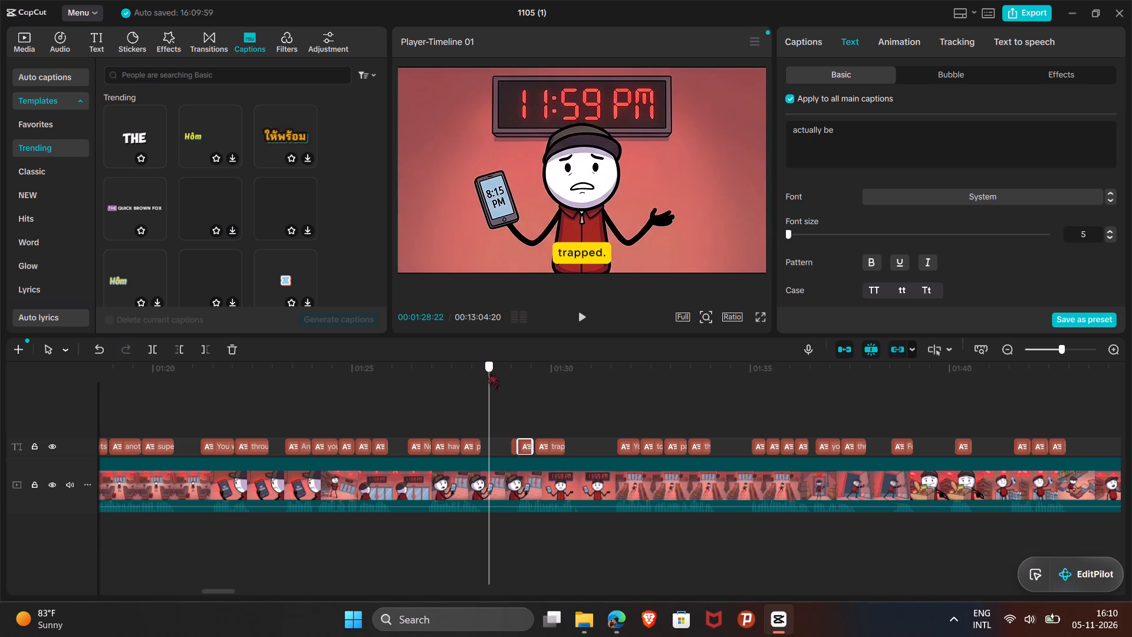
pyautogui.click(581, 316)
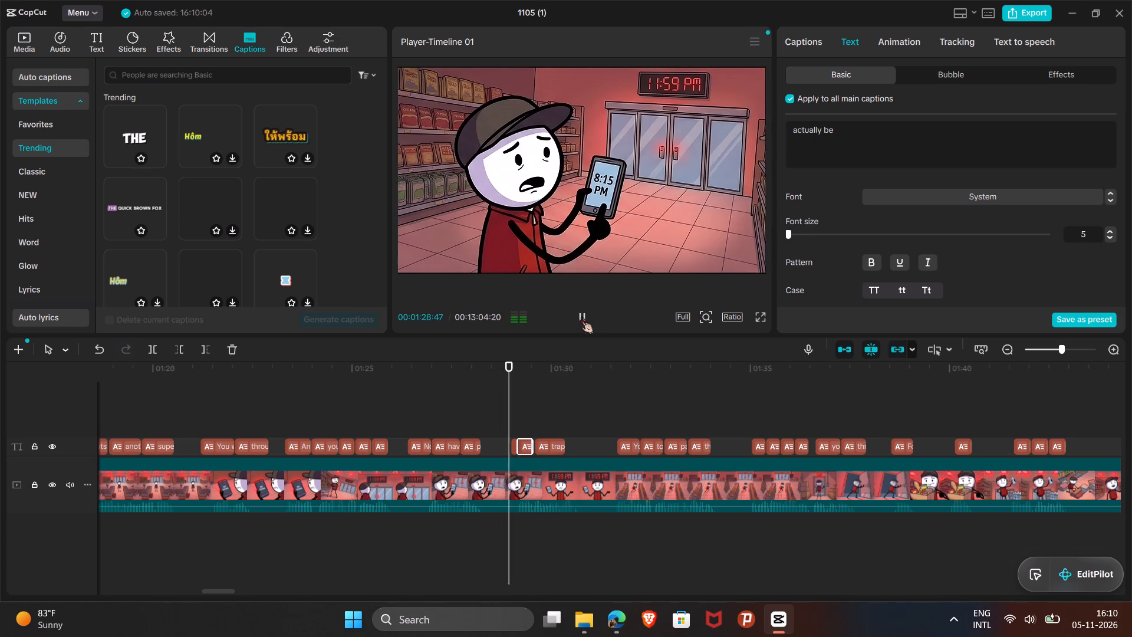
pyautogui.click(581, 316)
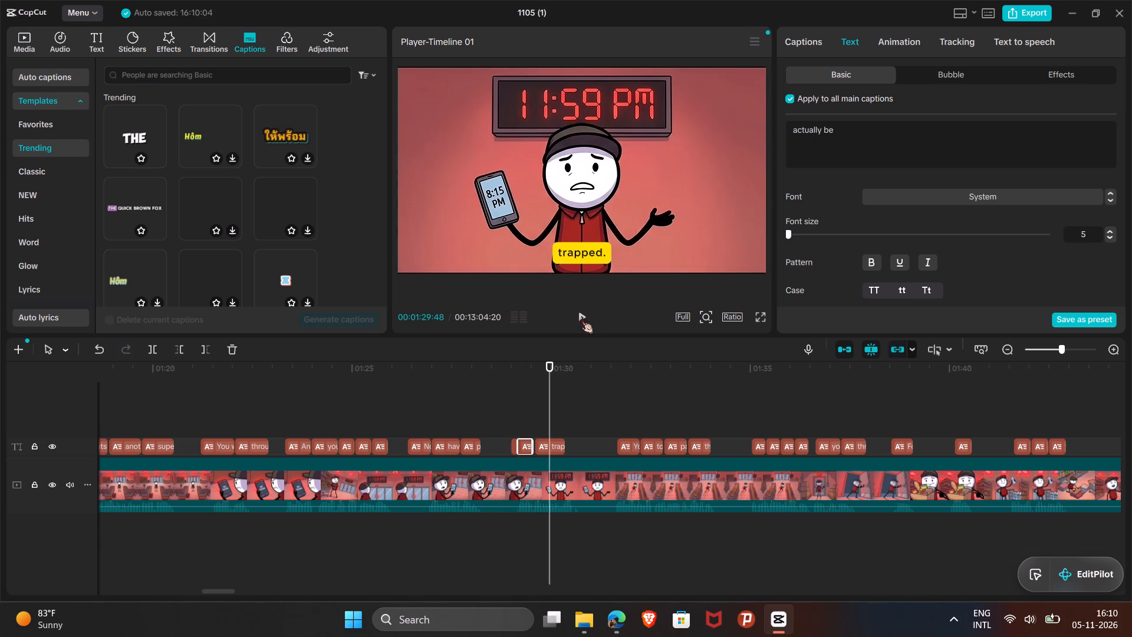
pyautogui.click(544, 440)
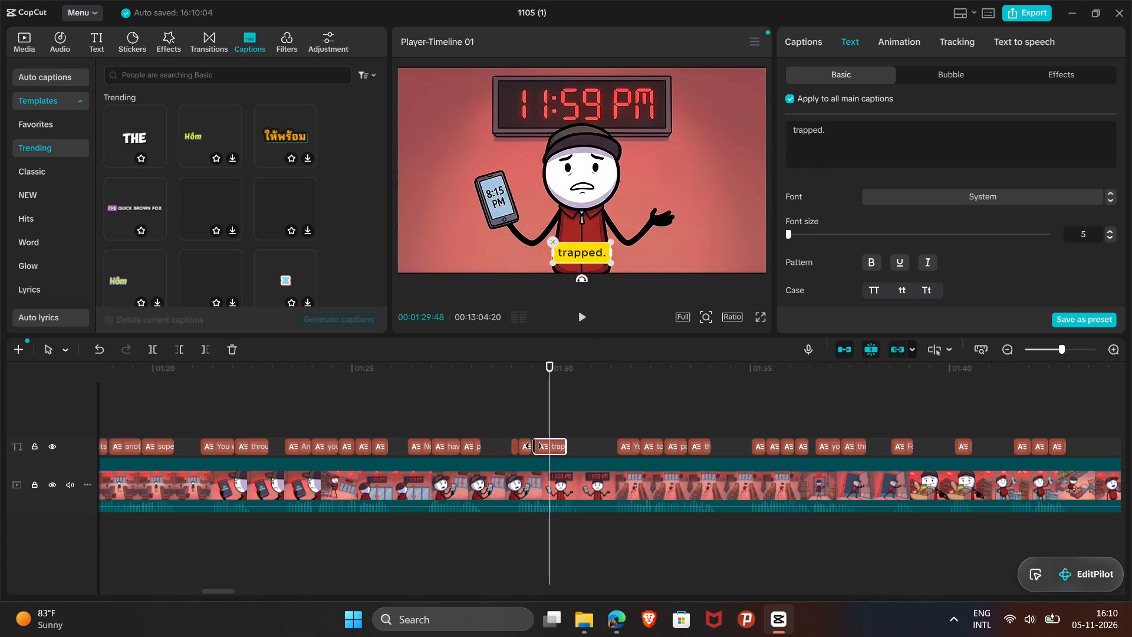
pyautogui.moveTo(534, 446); pyautogui.dragTo(525, 447)
pyautogui.moveTo(534, 447); pyautogui.dragTo(525, 447)
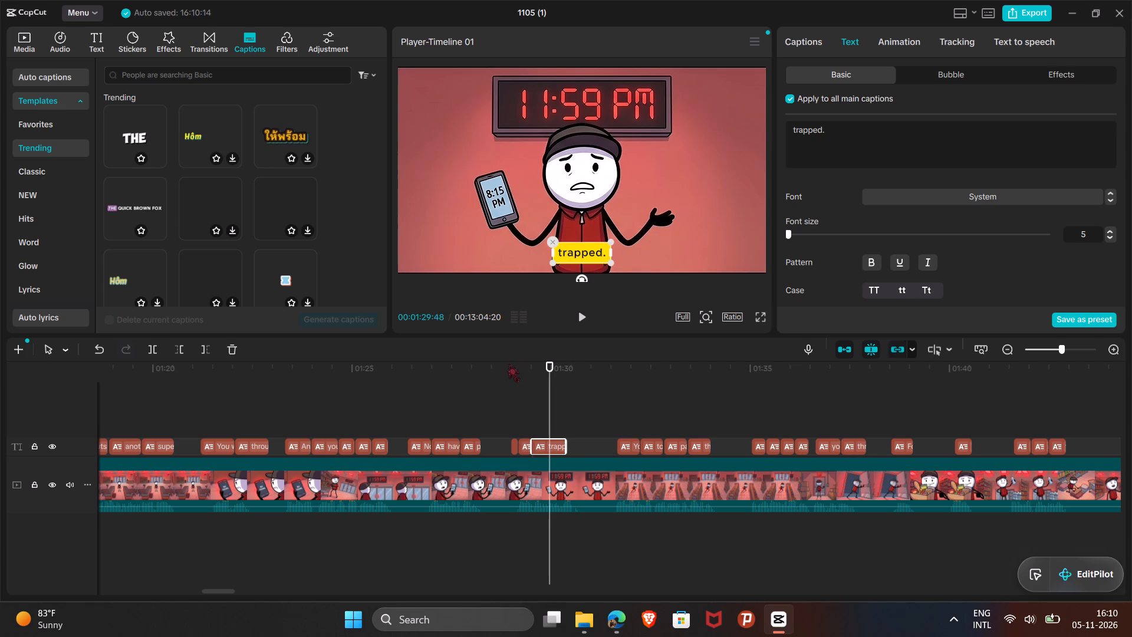
# Replay from 01:29:00 and trim the end of the "trapped." caption earlier, to just before 01:30.
pyautogui.click(508, 364)
pyautogui.click(588, 317)
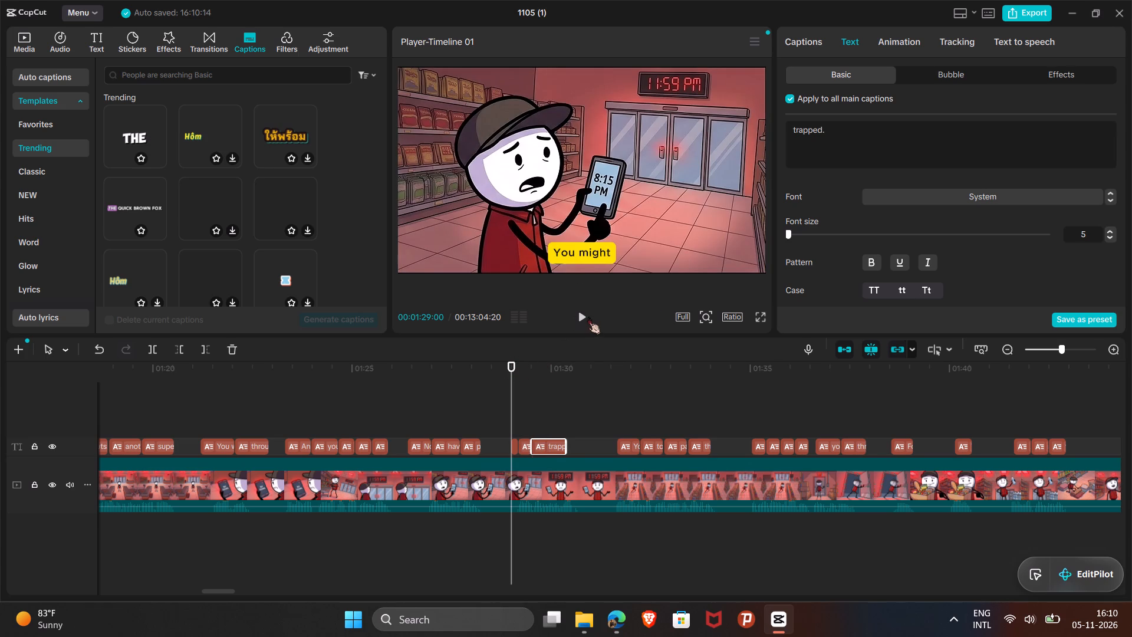
pyautogui.click(588, 317)
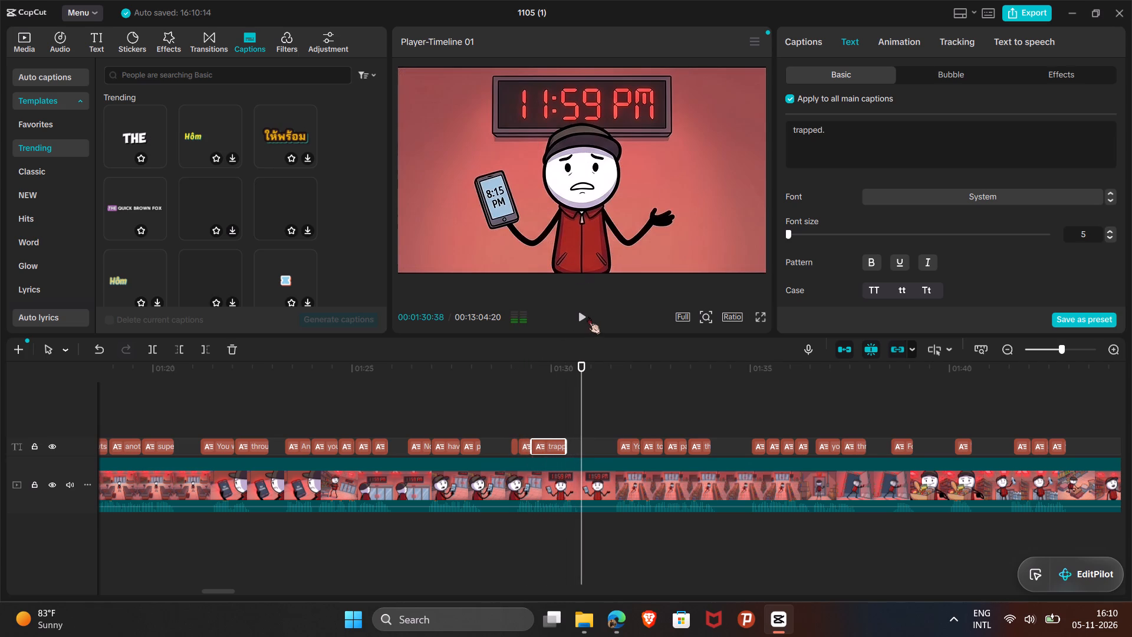
pyautogui.moveTo(565, 448); pyautogui.dragTo(545, 451)
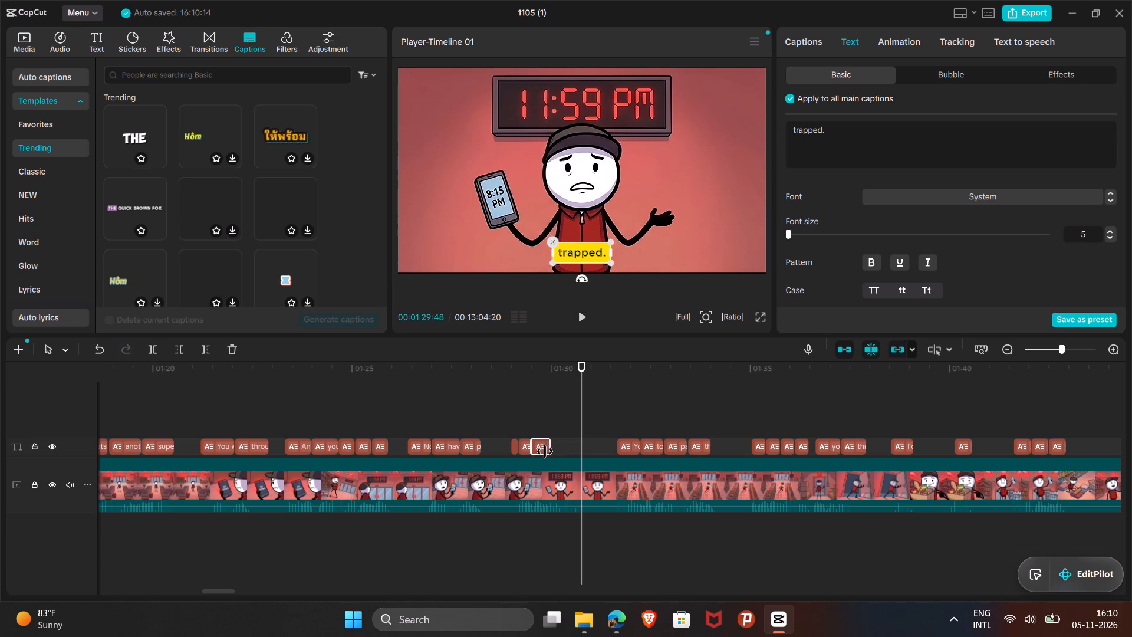
pyautogui.moveTo(545, 451); pyautogui.dragTo(539, 453)
# Replay from 01:28:31 and move the "You decide" caption earlier so it starts at 01:31:00.
pyautogui.click(496, 365)
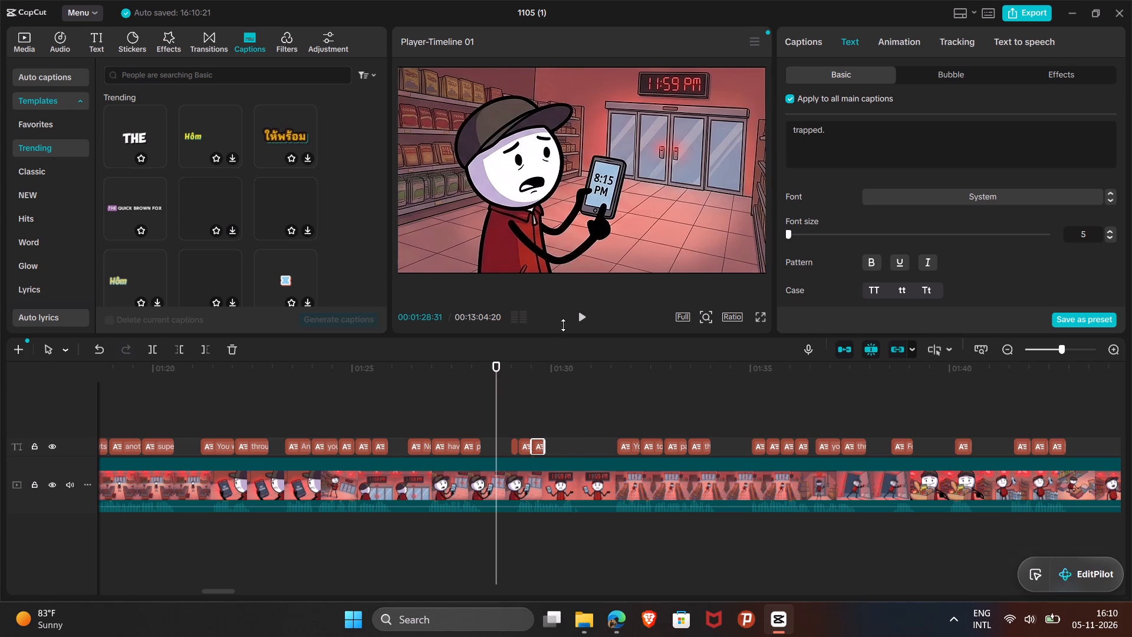
pyautogui.click(581, 317)
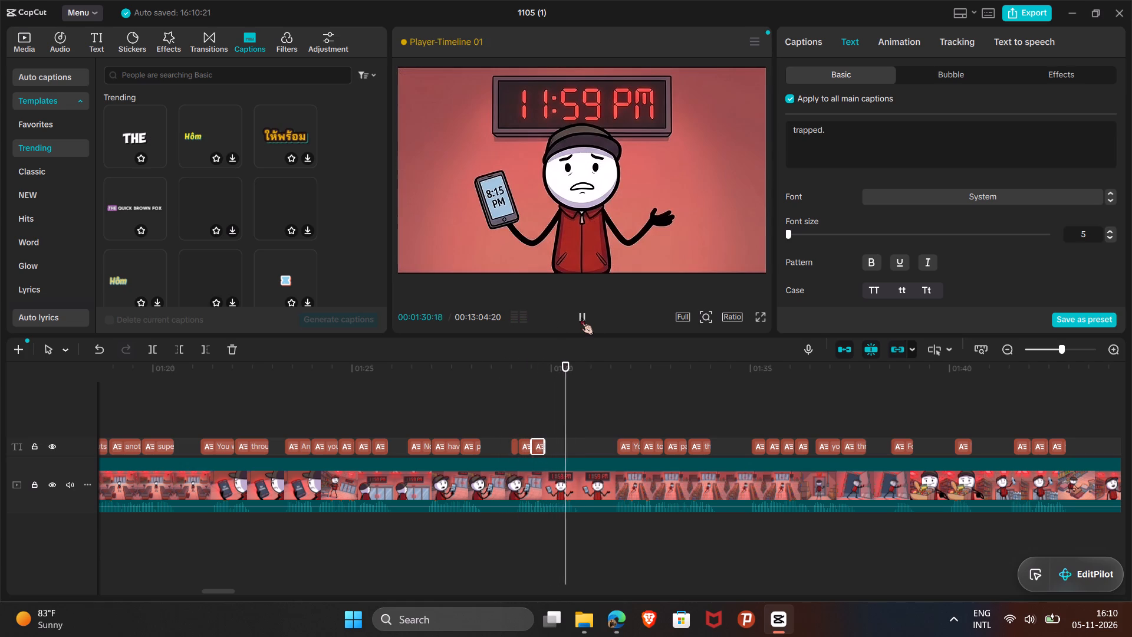
pyautogui.click(581, 317)
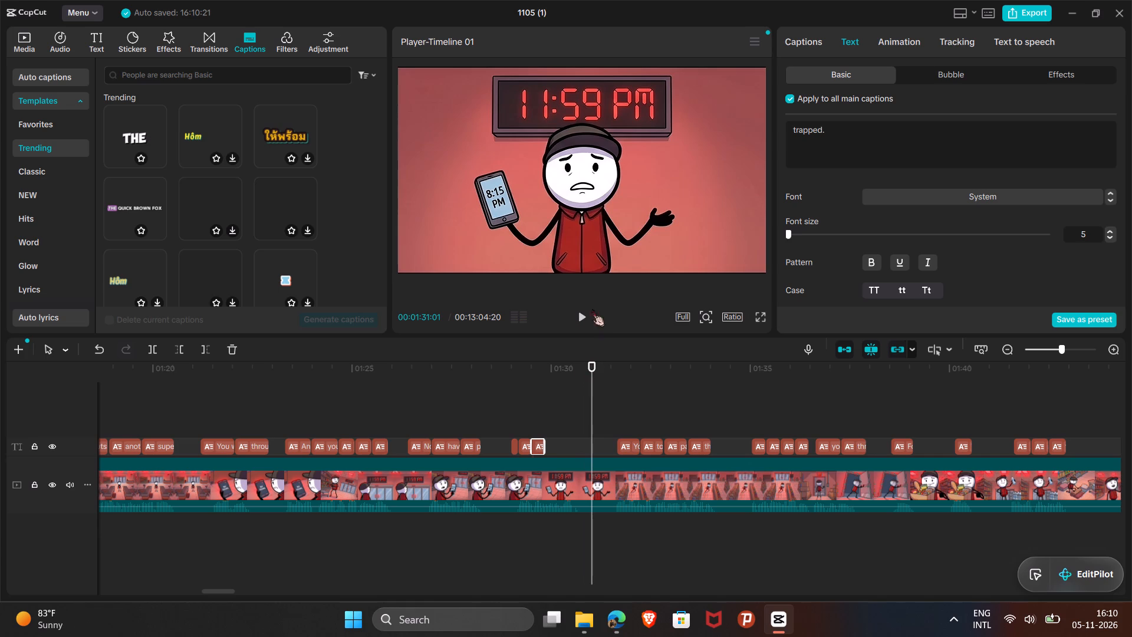
pyautogui.moveTo(593, 362); pyautogui.dragTo(581, 363)
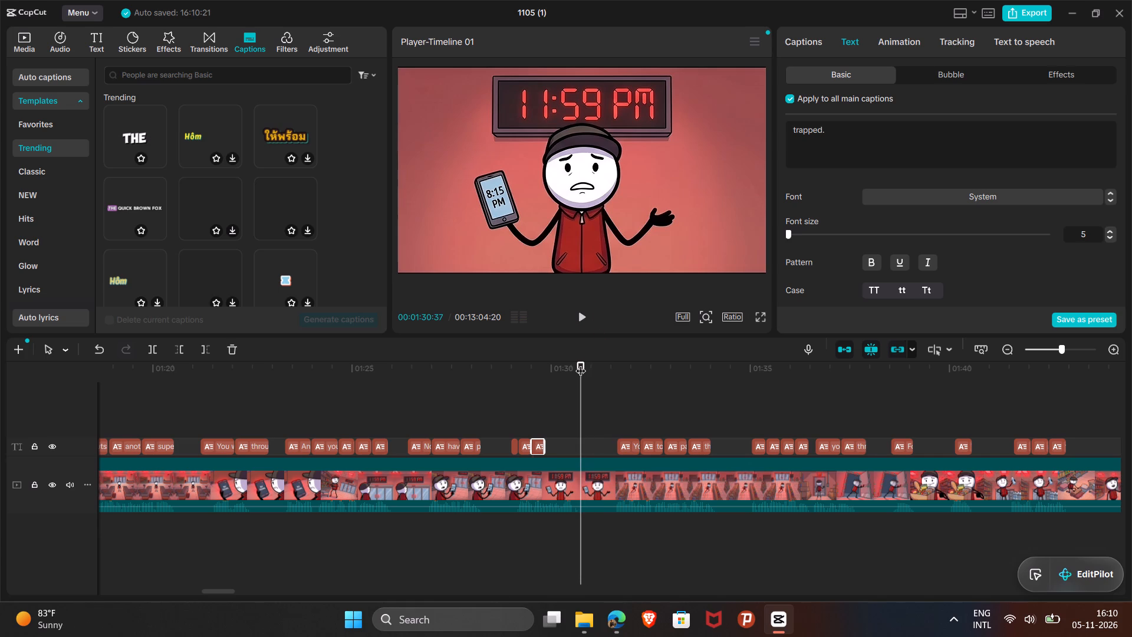
pyautogui.click(584, 315)
pyautogui.click(584, 315)
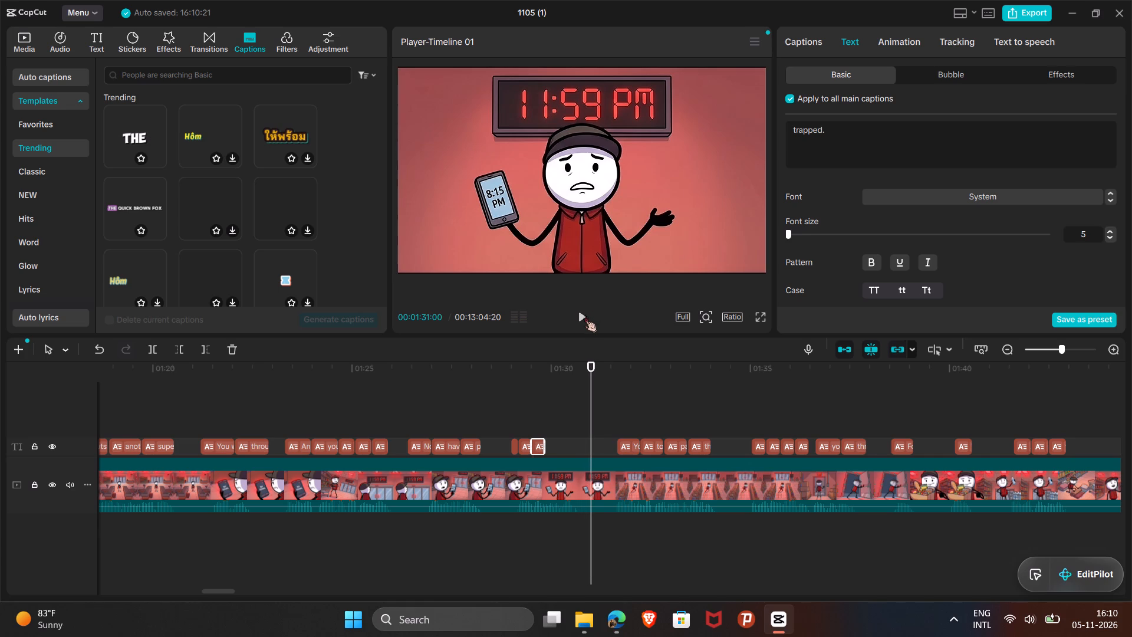
pyautogui.click(629, 448)
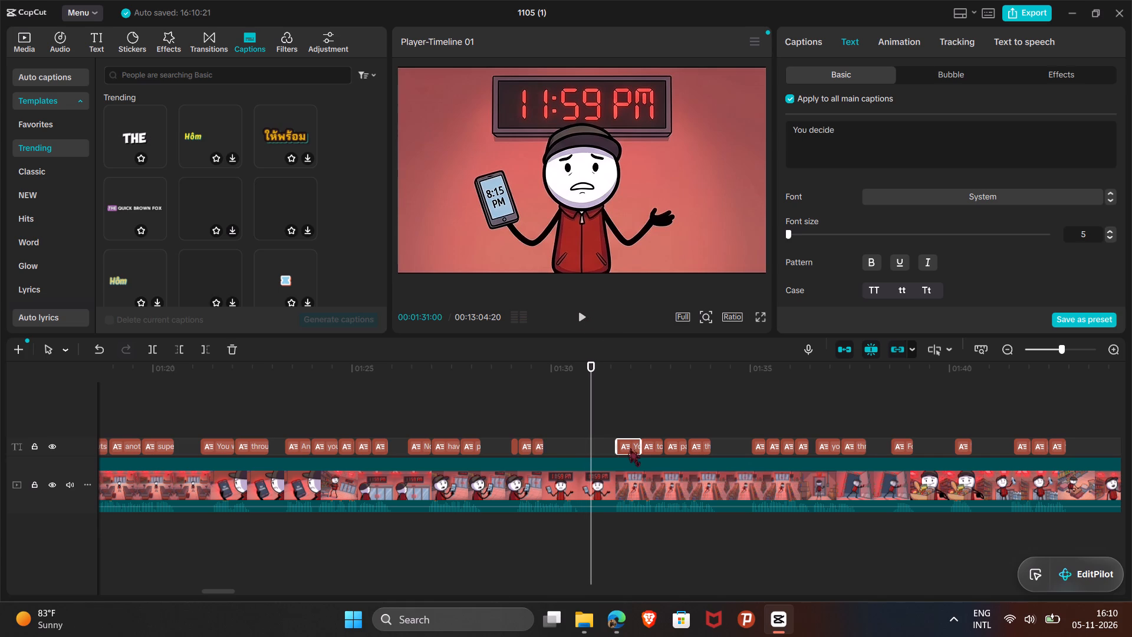
pyautogui.moveTo(629, 448); pyautogui.dragTo(606, 448)
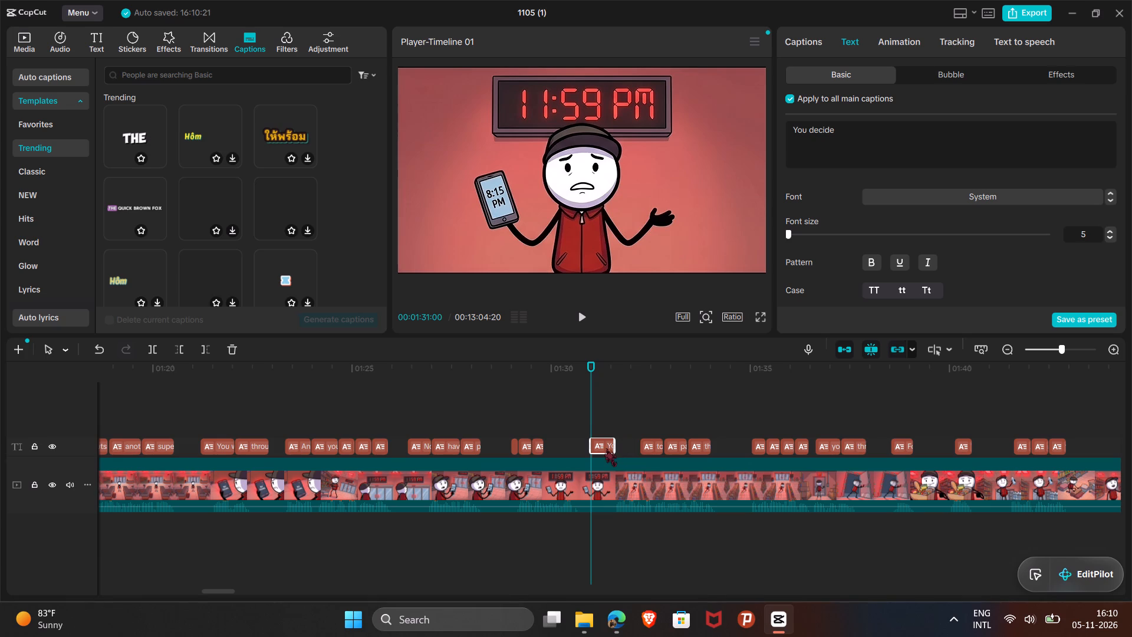
# Move the "to stop", "panicking and" and "think logically." captions earlier so they follow "You decide" without gaps.
pyautogui.click(646, 446)
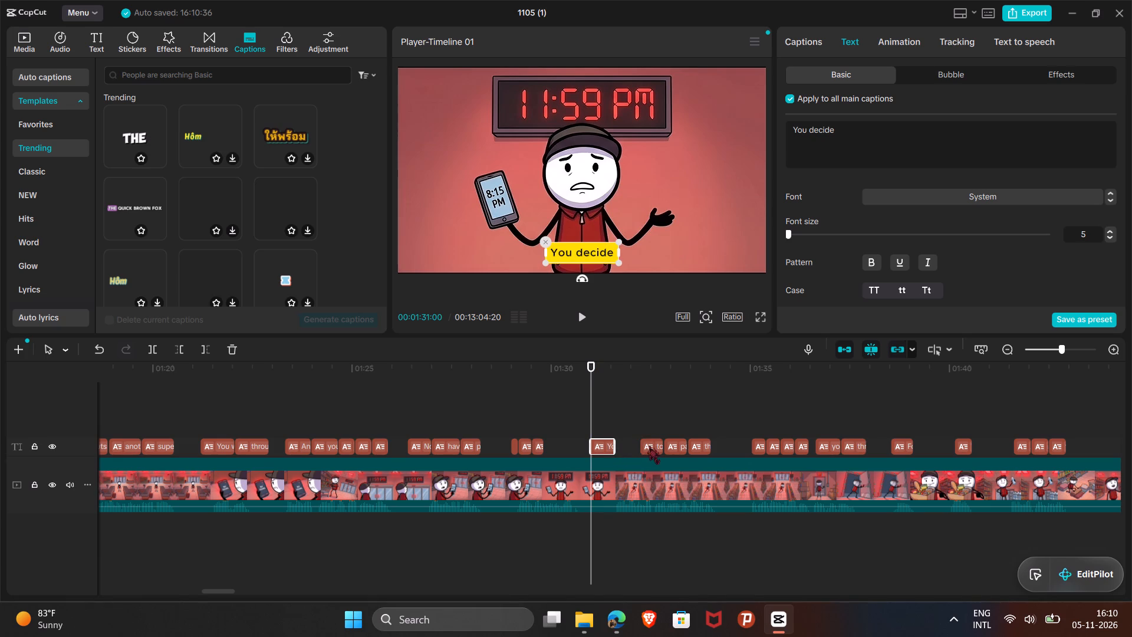
pyautogui.moveTo(649, 446); pyautogui.dragTo(628, 447)
pyautogui.click(628, 447)
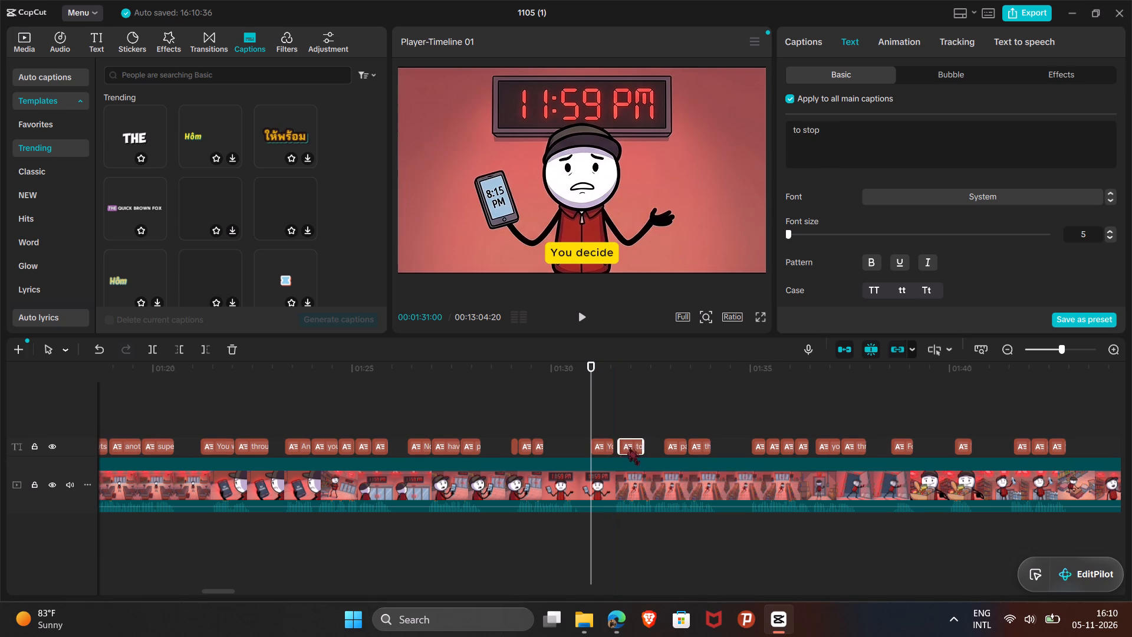
pyautogui.click(671, 445)
pyautogui.moveTo(673, 448); pyautogui.dragTo(651, 449)
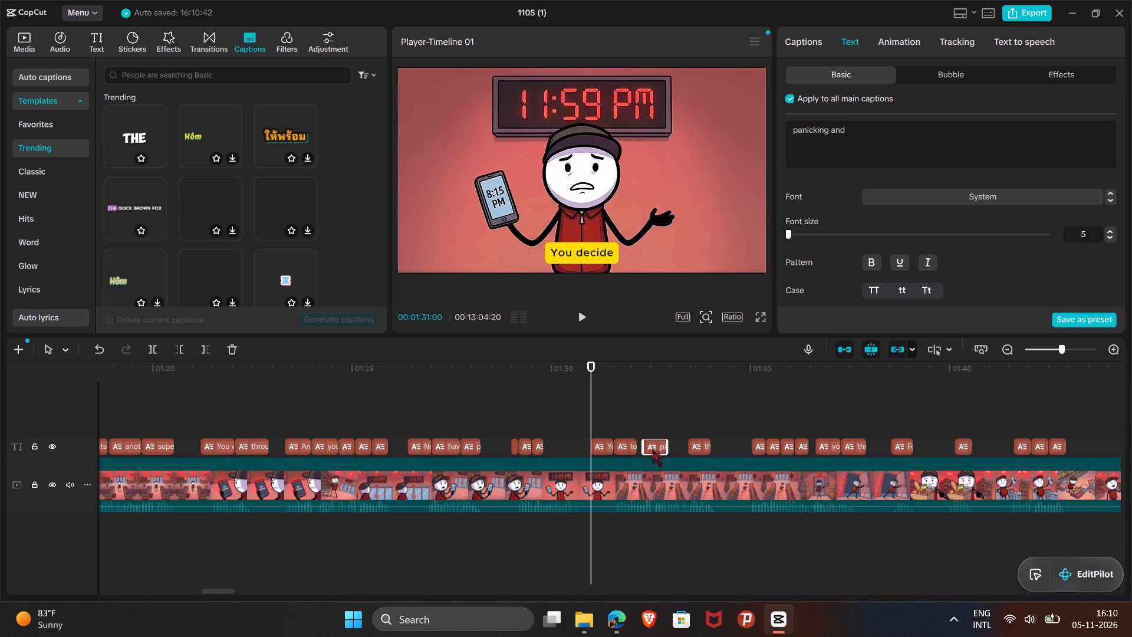
pyautogui.moveTo(651, 449); pyautogui.dragTo(650, 449)
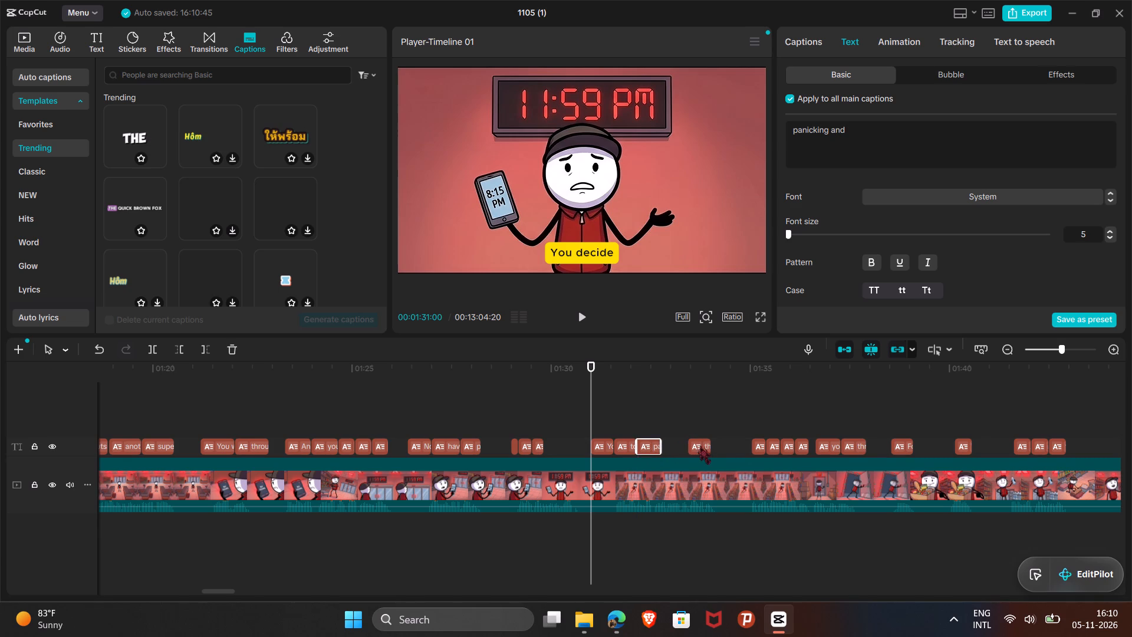
pyautogui.click(699, 446)
pyautogui.moveTo(699, 446); pyautogui.dragTo(674, 447)
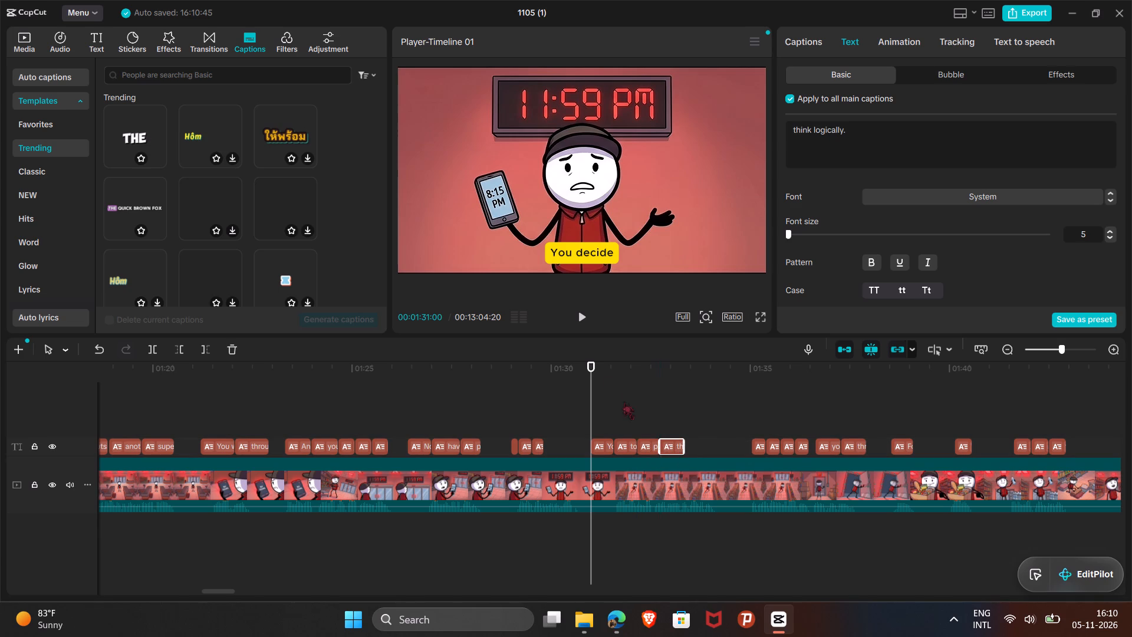
# Play on from 01:31:00 and move the "If you" caption earlier so it starts at 01:34:46.
pyautogui.click(584, 320)
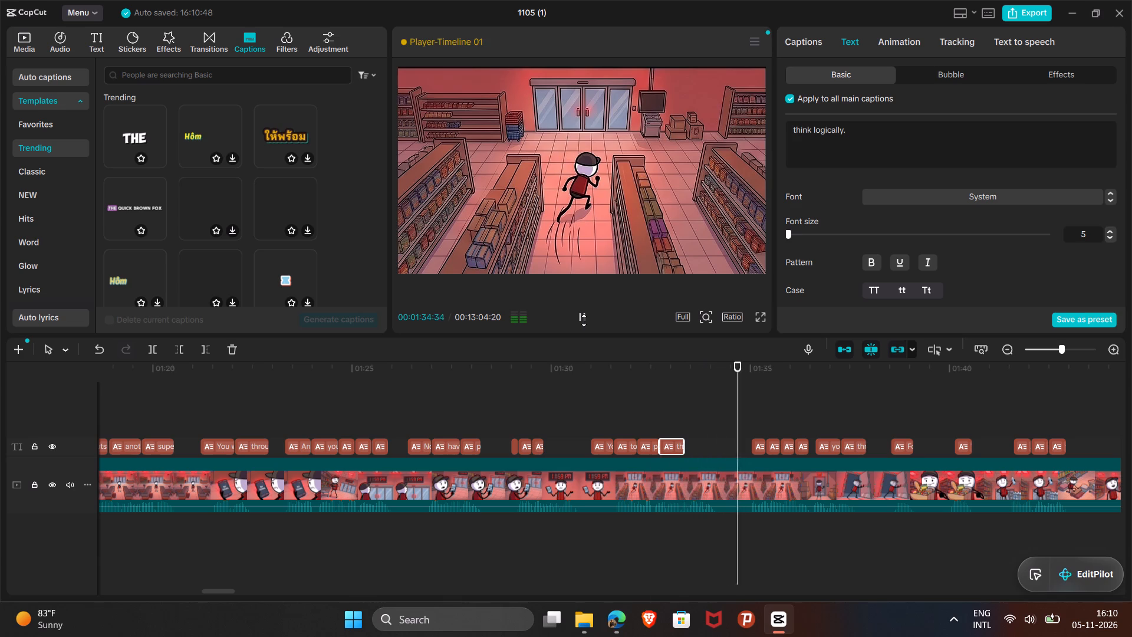
pyautogui.click(584, 320)
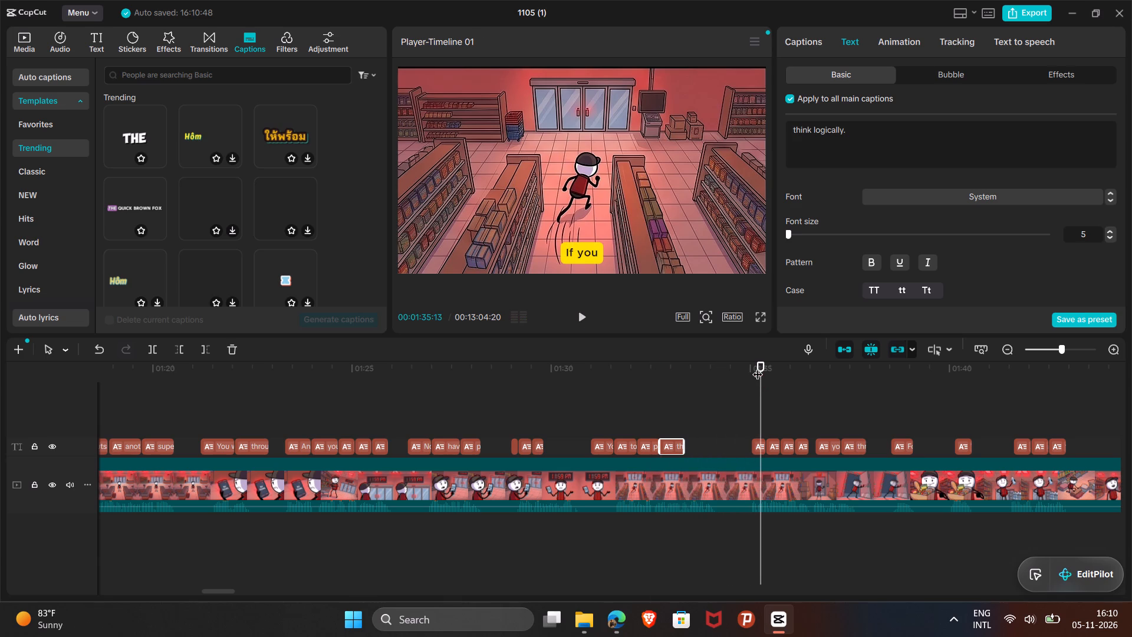
pyautogui.moveTo(758, 367); pyautogui.dragTo(746, 367)
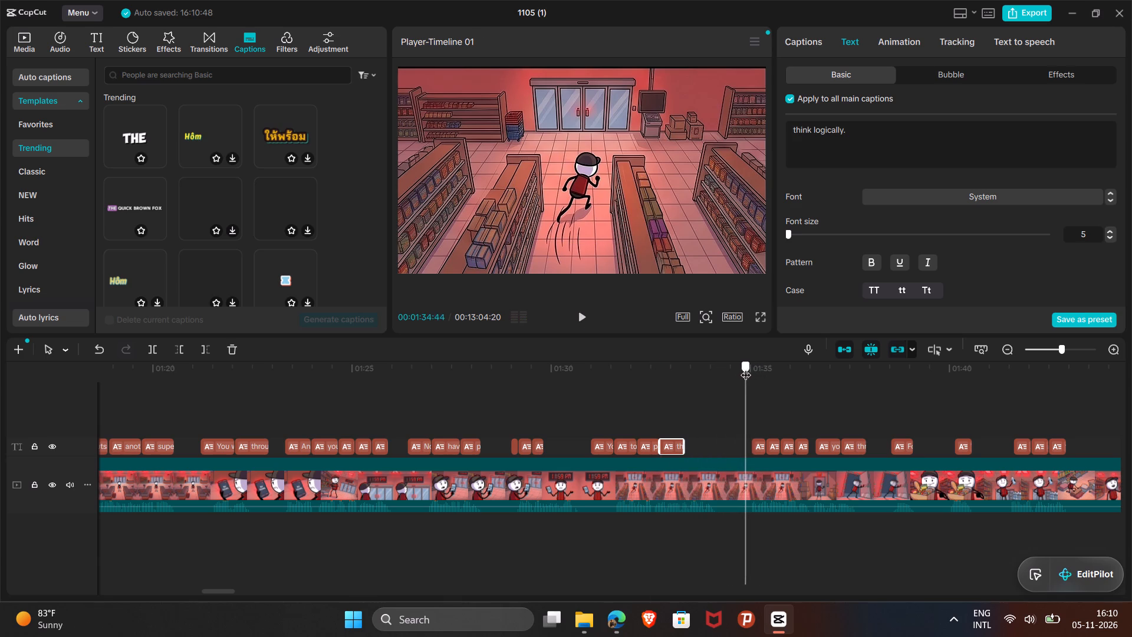
pyautogui.moveTo(746, 367); pyautogui.dragTo(747, 367)
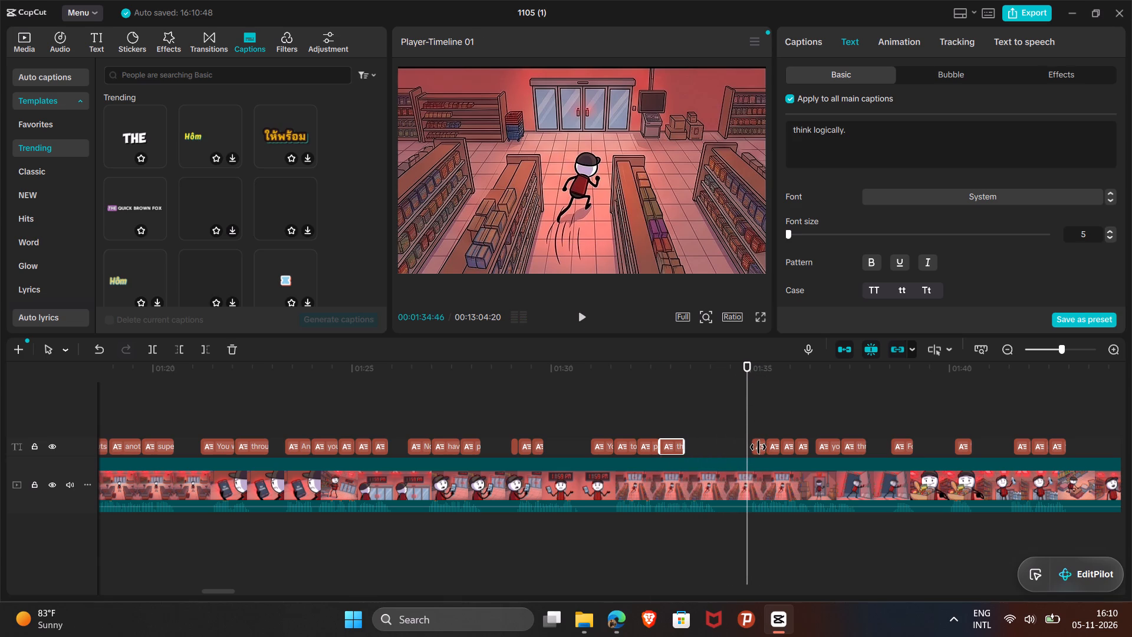
pyautogui.click(758, 447)
pyautogui.click(758, 447)
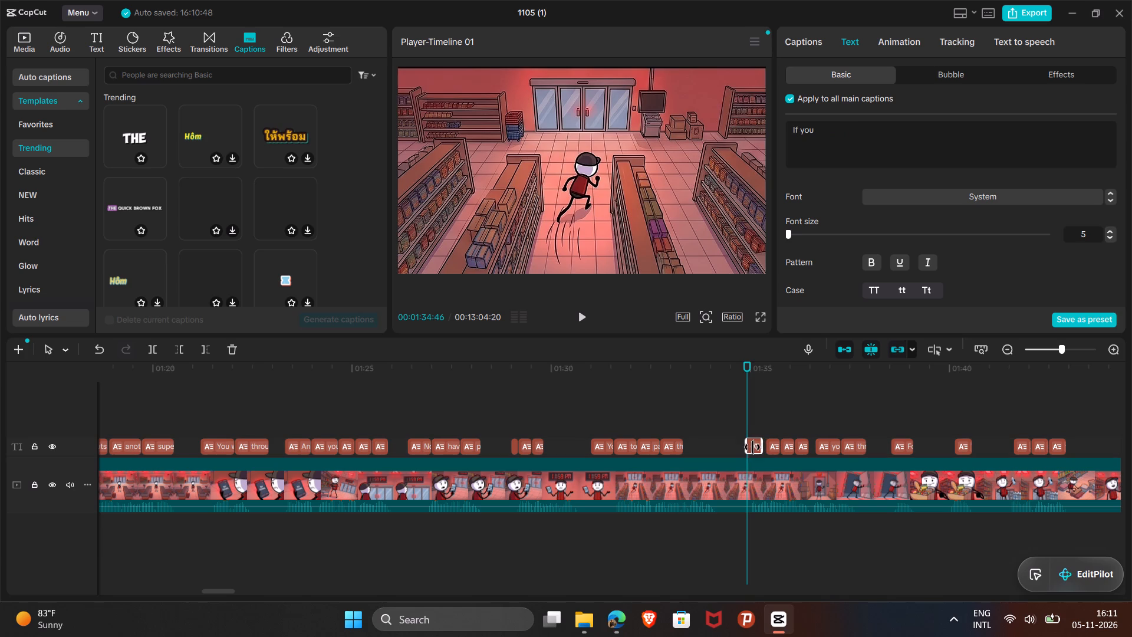
# Move the "are going", "to survive" and "here," captions earlier so they follow "If you" without gaps.
pyautogui.moveTo(773, 451); pyautogui.dragTo(766, 451)
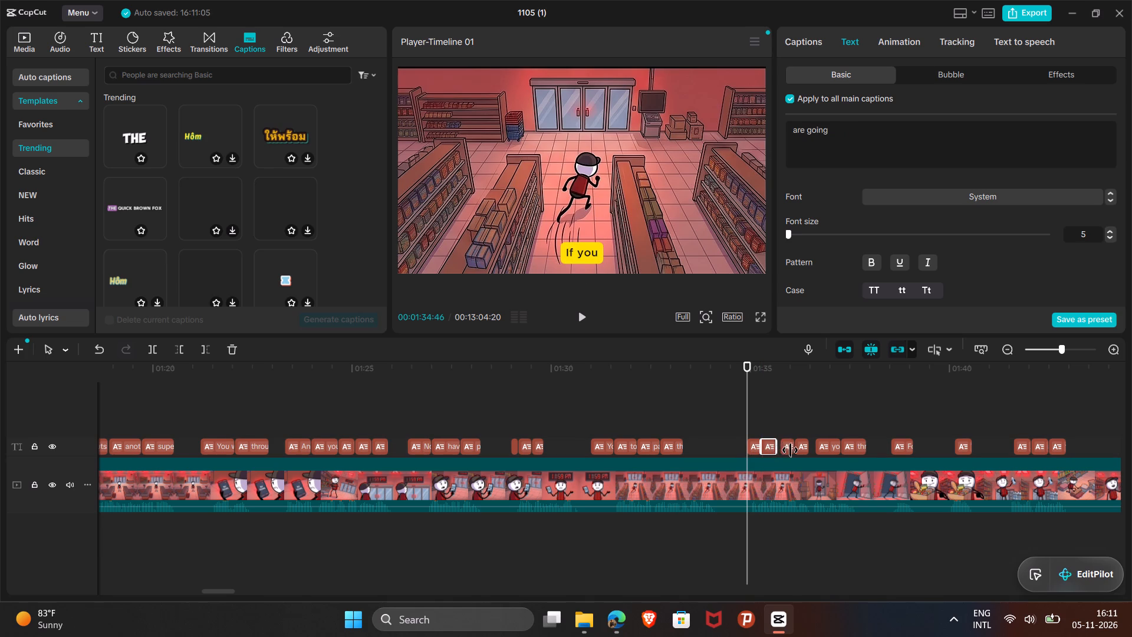
pyautogui.moveTo(791, 450); pyautogui.dragTo(798, 450)
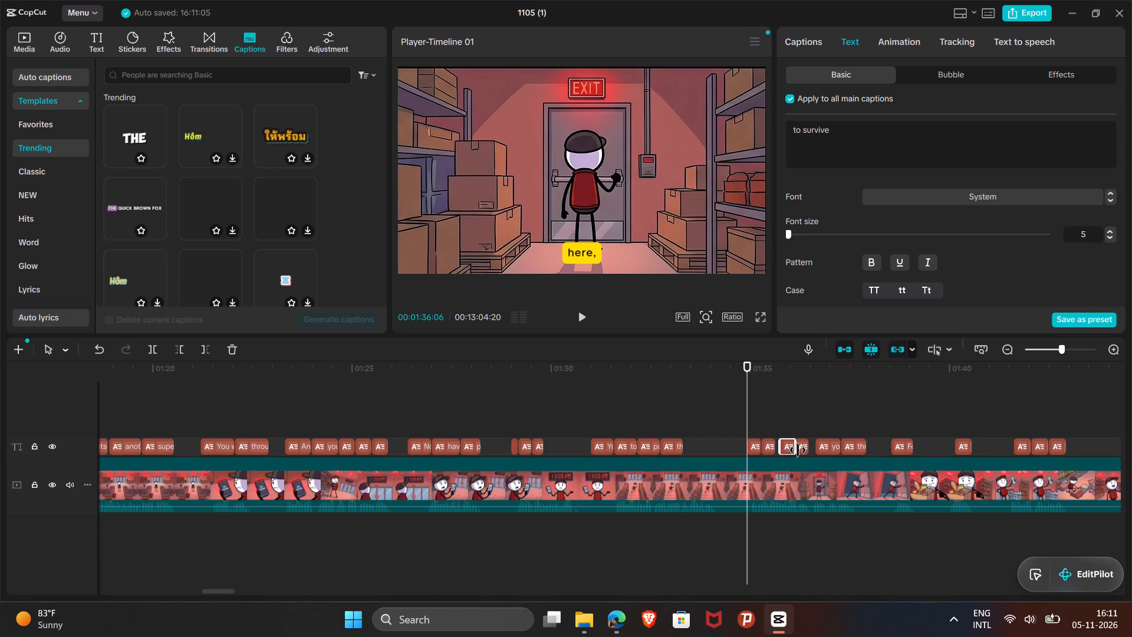
pyautogui.moveTo(789, 445); pyautogui.dragTo(784, 446)
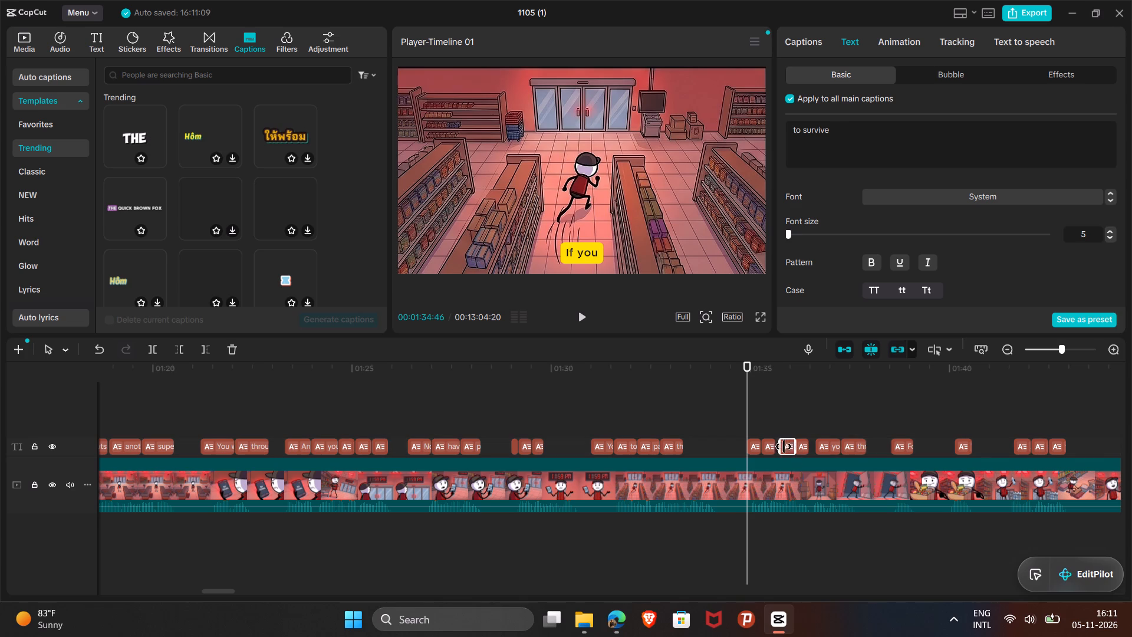
pyautogui.moveTo(784, 446); pyautogui.dragTo(783, 447)
pyautogui.click(804, 446)
pyautogui.moveTo(801, 446); pyautogui.dragTo(795, 447)
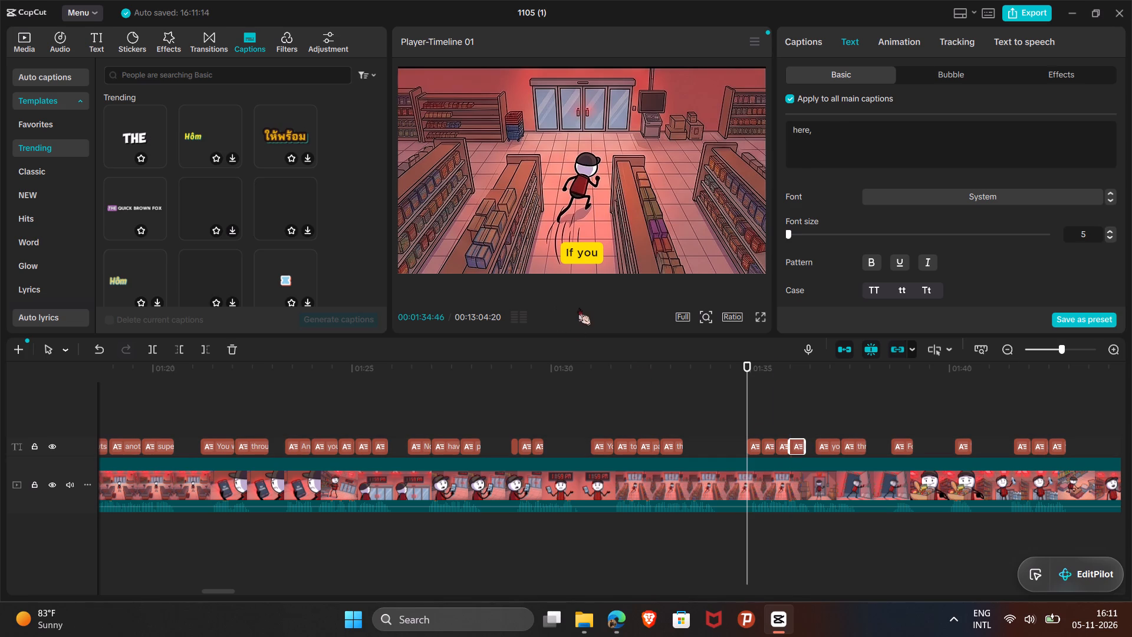
# Replay from 01:34:20 through the "you need" caption to check the caption timing against the narration.
pyautogui.click(726, 366)
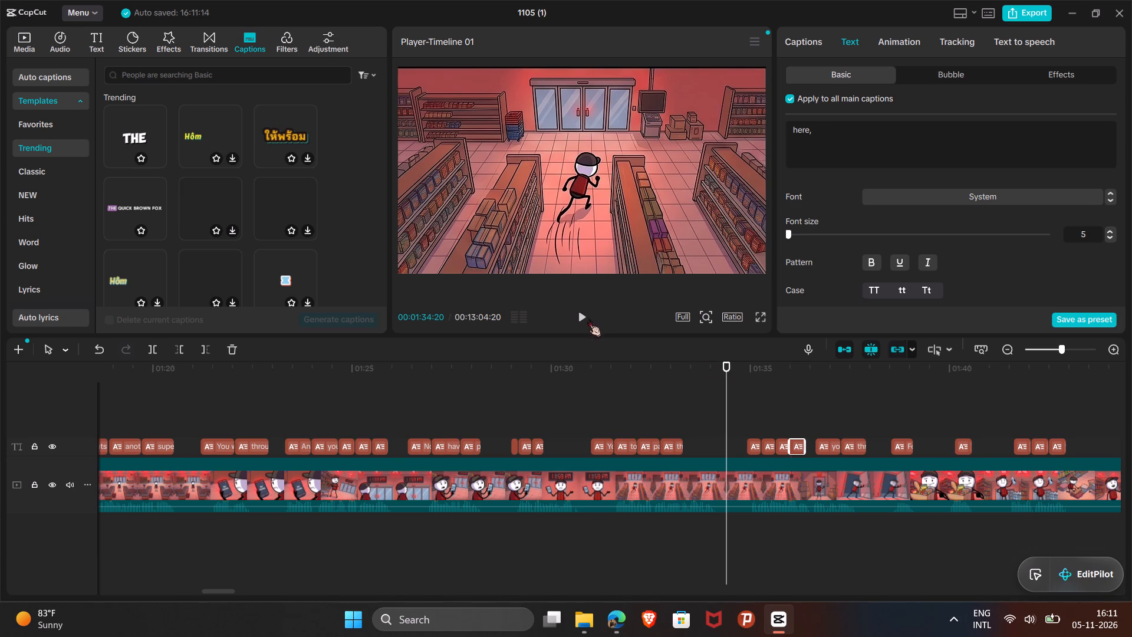
pyautogui.click(583, 315)
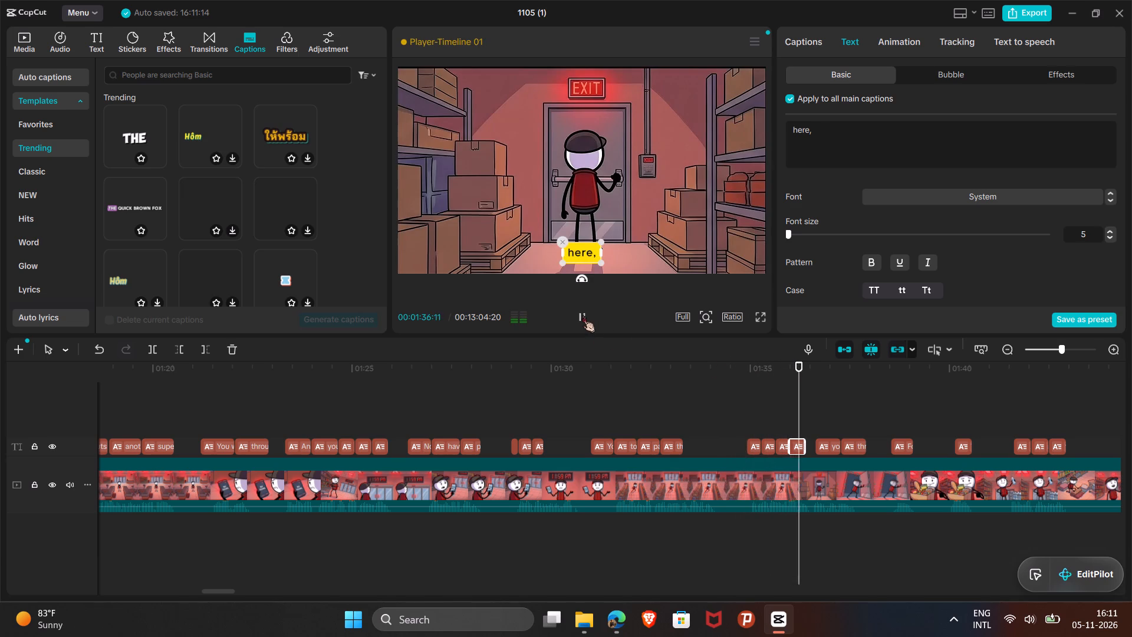
pyautogui.click(583, 315)
pyautogui.click(583, 315)
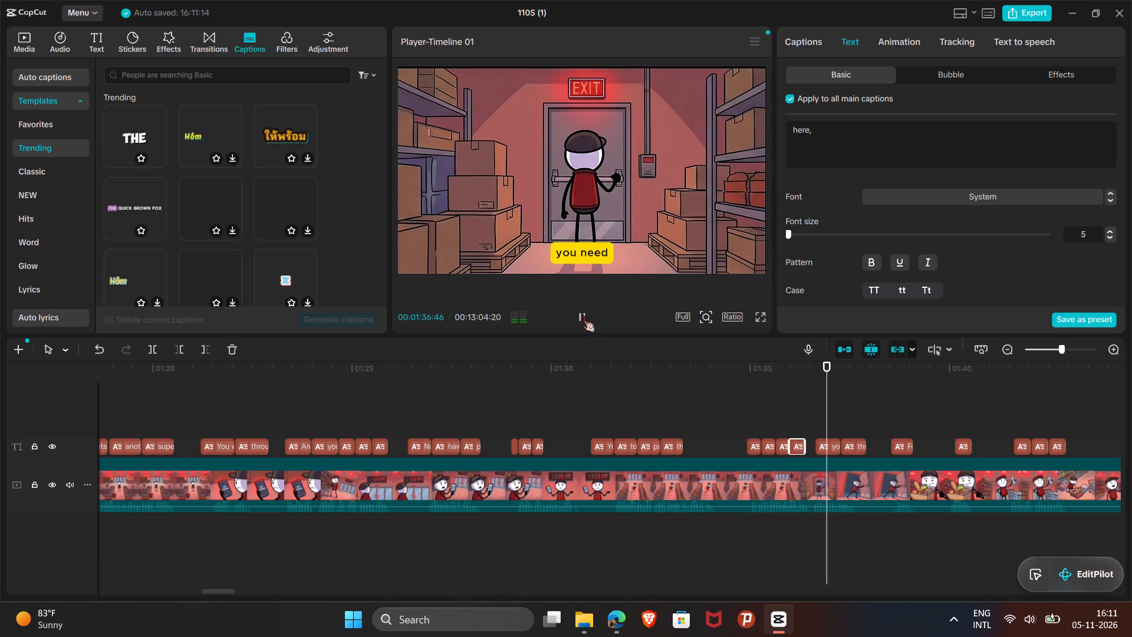
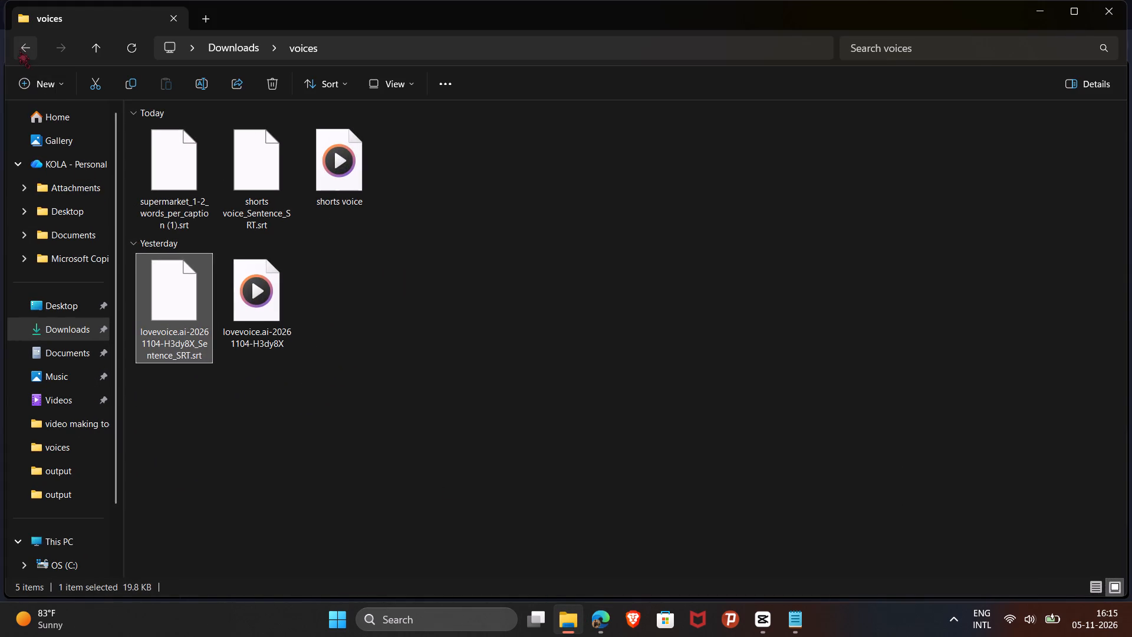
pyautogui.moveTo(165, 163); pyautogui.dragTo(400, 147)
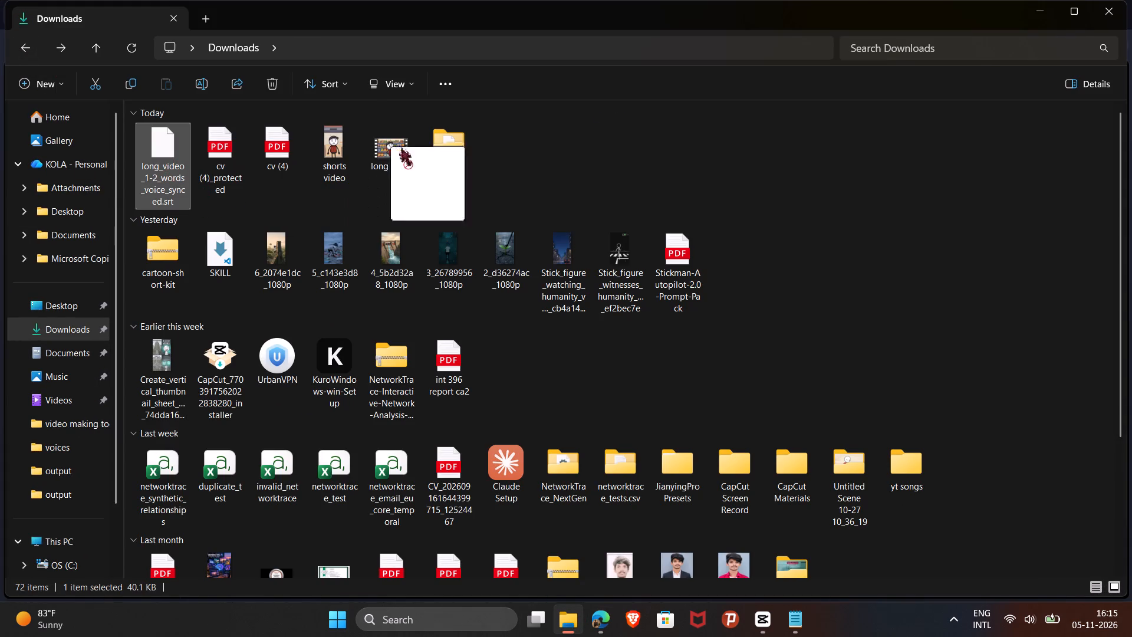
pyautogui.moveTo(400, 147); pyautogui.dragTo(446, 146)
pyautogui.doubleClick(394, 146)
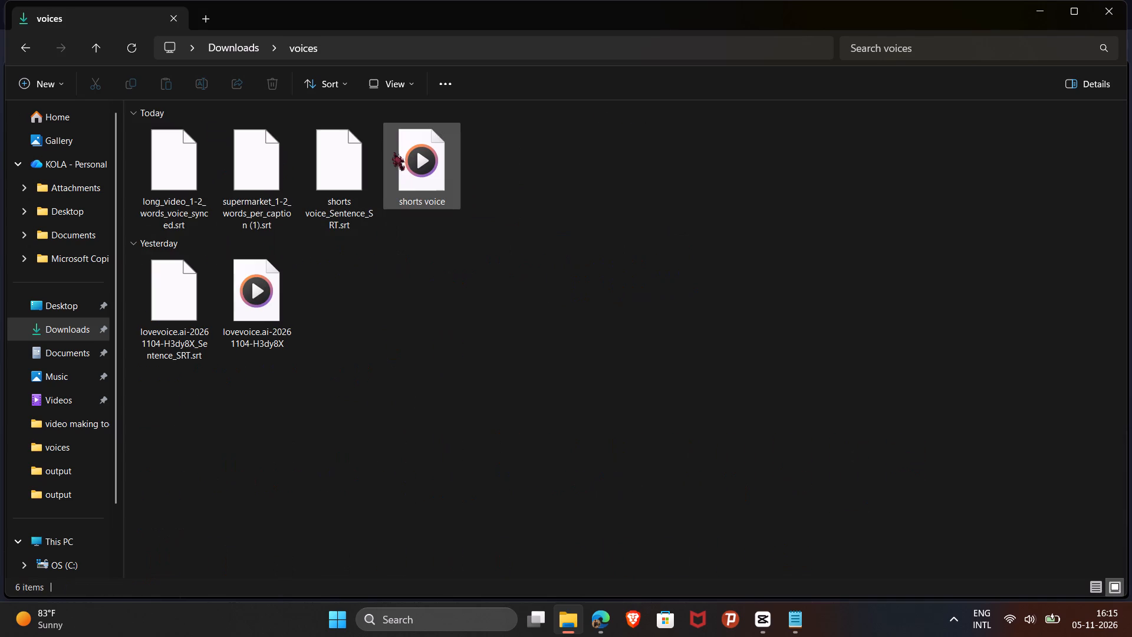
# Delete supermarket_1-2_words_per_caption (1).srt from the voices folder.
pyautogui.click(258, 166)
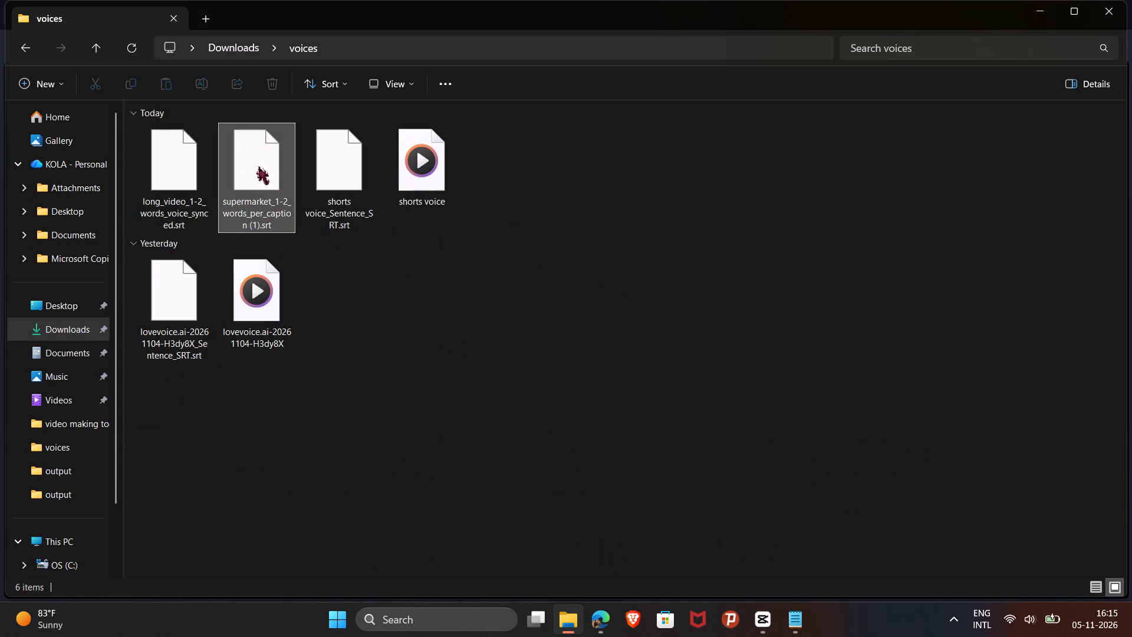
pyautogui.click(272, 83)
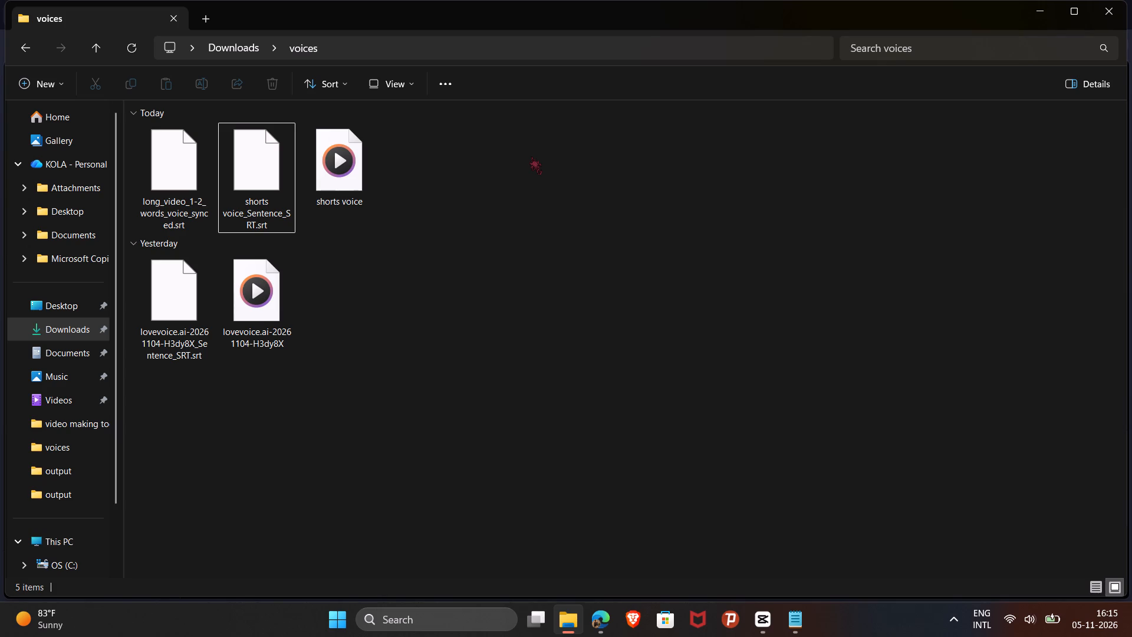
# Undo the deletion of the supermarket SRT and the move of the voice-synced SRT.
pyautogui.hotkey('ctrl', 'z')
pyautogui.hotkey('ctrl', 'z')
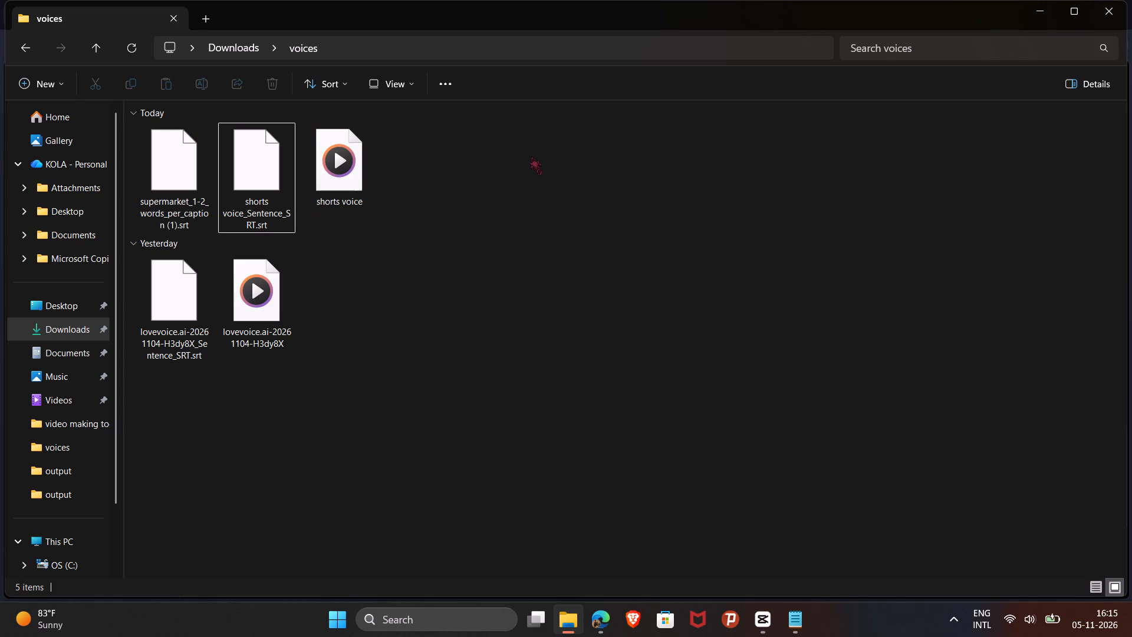
# Undo the earlier move of supermarket_1-2_words_per_caption (1).srt into the voices folder.
pyautogui.hotkey('ctrl', 'z')
pyautogui.hotkey('ctrl', 'z')
pyautogui.hotkey('ctrl', 'z')
pyautogui.hotkey('ctrl', 'z')
pyautogui.hotkey('ctrl', 'z')
pyautogui.hotkey('ctrl', 'z')
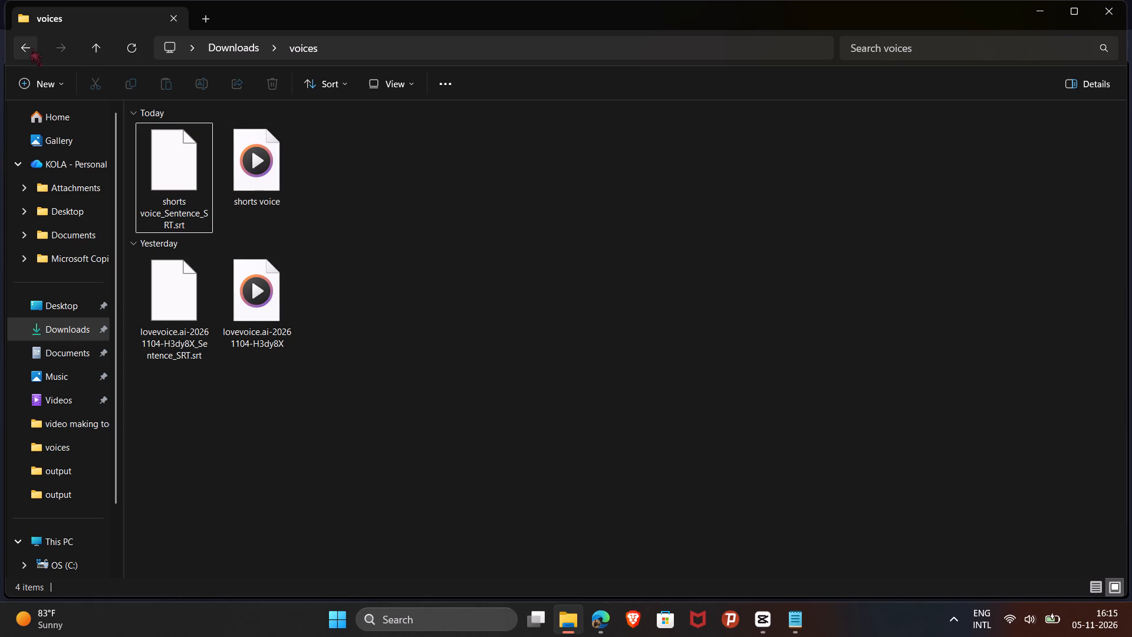
# Open shorts voice_Sentence_SRT.srt in Notepad just once, look over its caption entries and minimise the window.
pyautogui.doubleClick(180, 182)
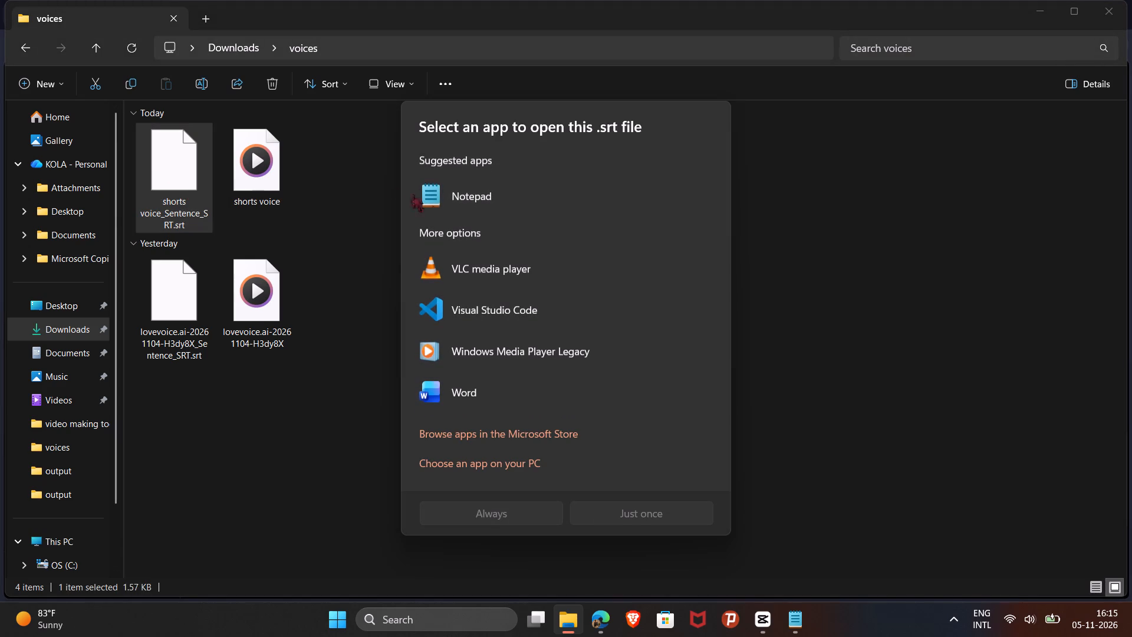
pyautogui.click(459, 206)
pyautogui.click(621, 511)
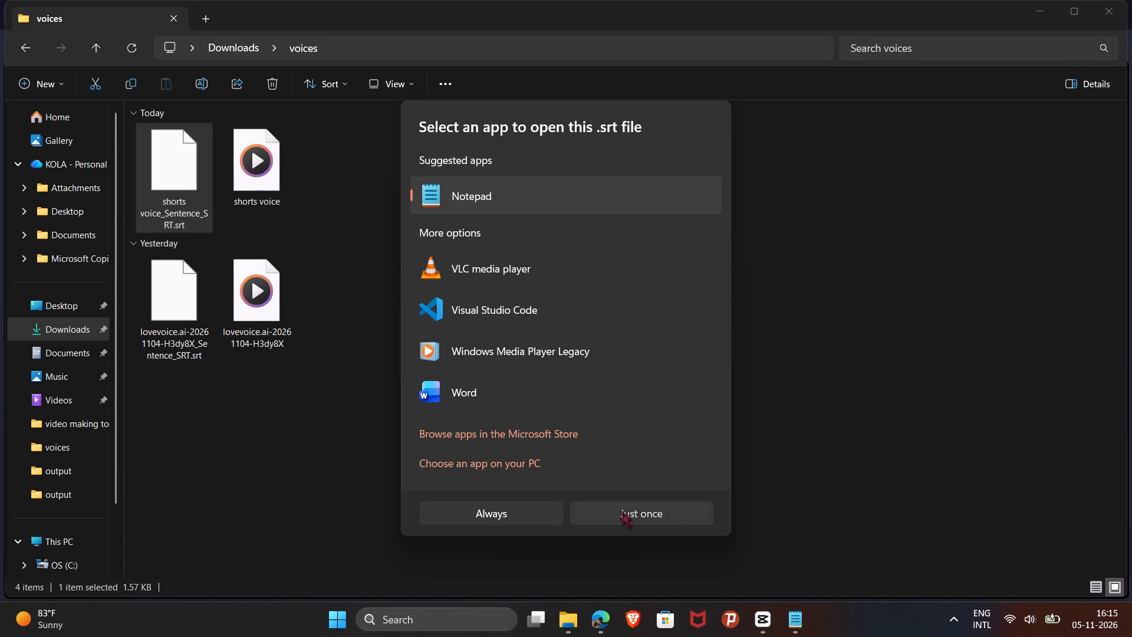
pyautogui.scroll(-6, 453, 395)
pyautogui.scroll(4, 453, 395)
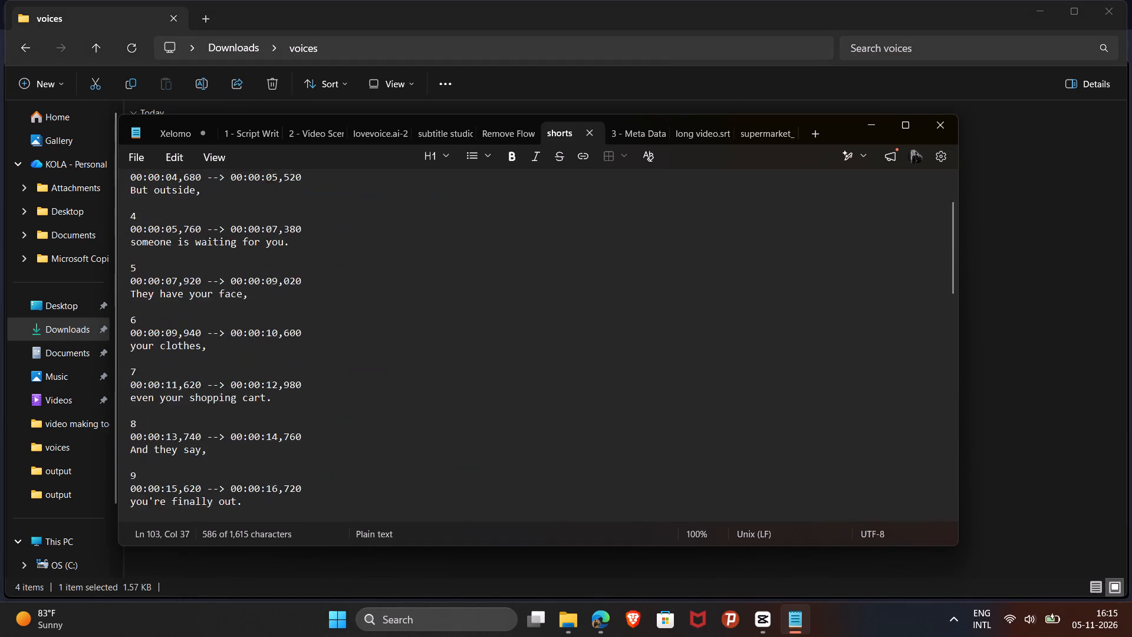
pyautogui.scroll(3, 453, 395)
pyautogui.click(873, 135)
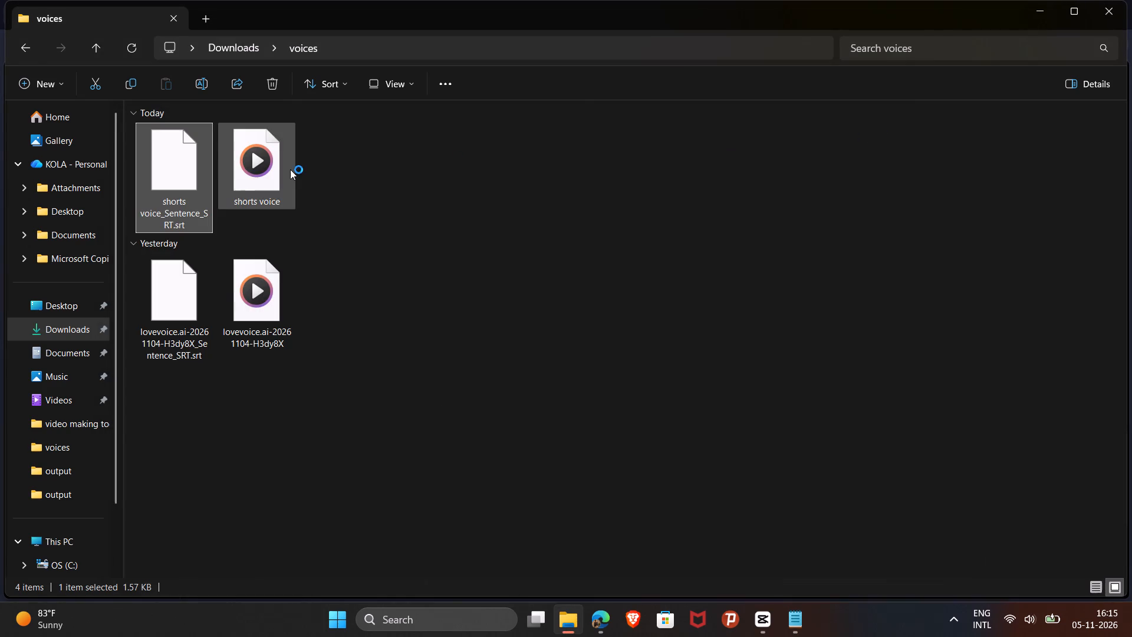
# Go back to the Downloads folder and show its files in Details view.
pyautogui.click(28, 44)
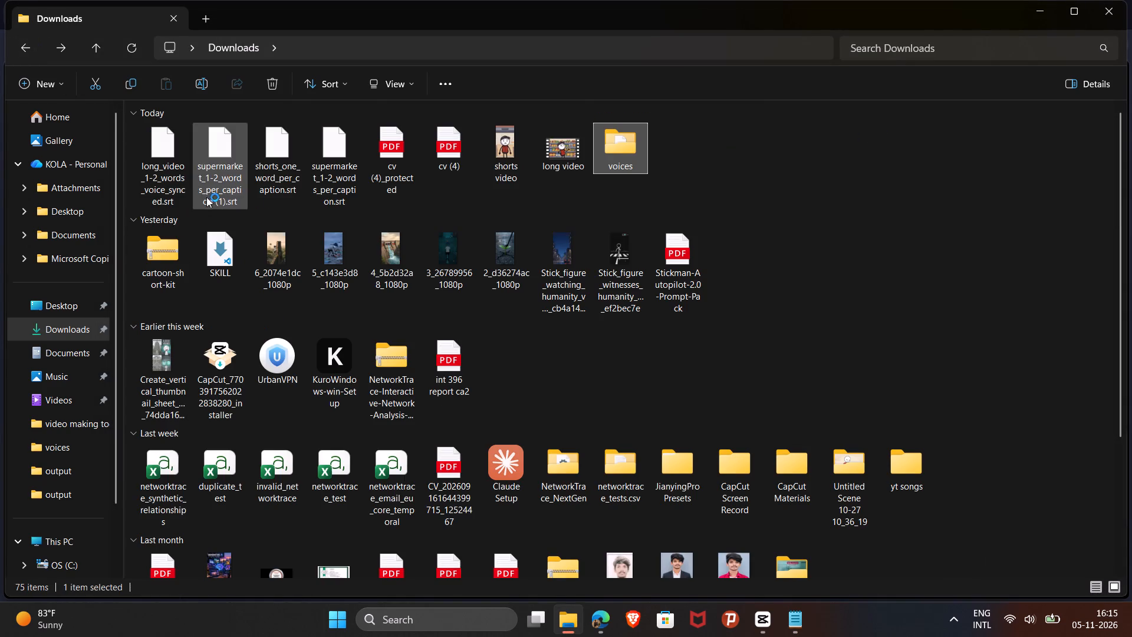
pyautogui.click(406, 81)
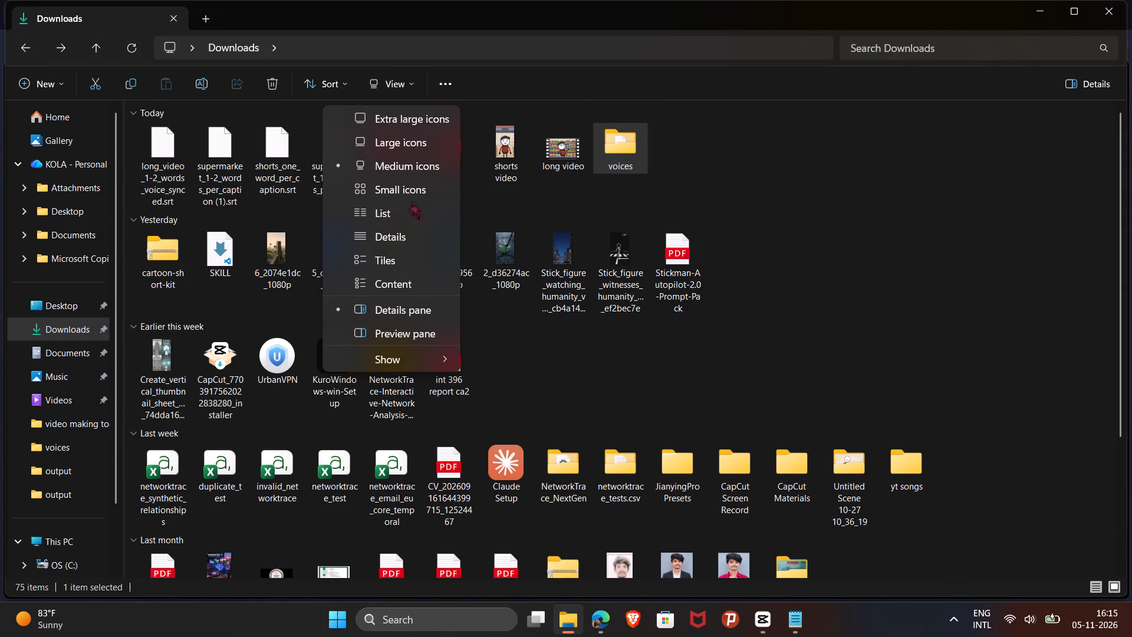
pyautogui.click(410, 231)
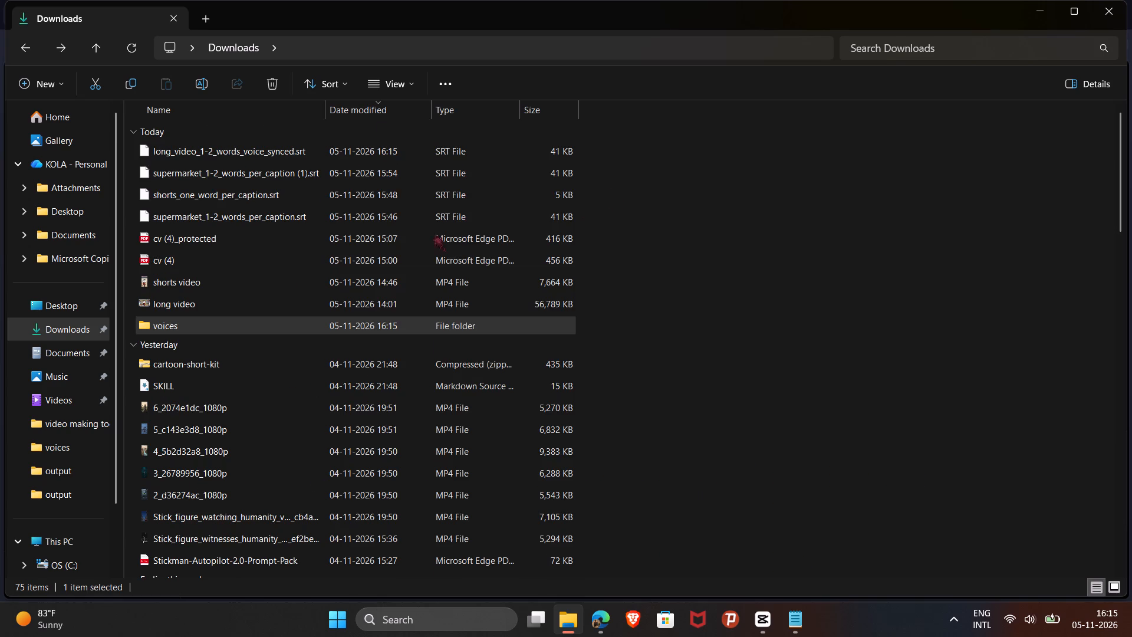
pyautogui.click(701, 170)
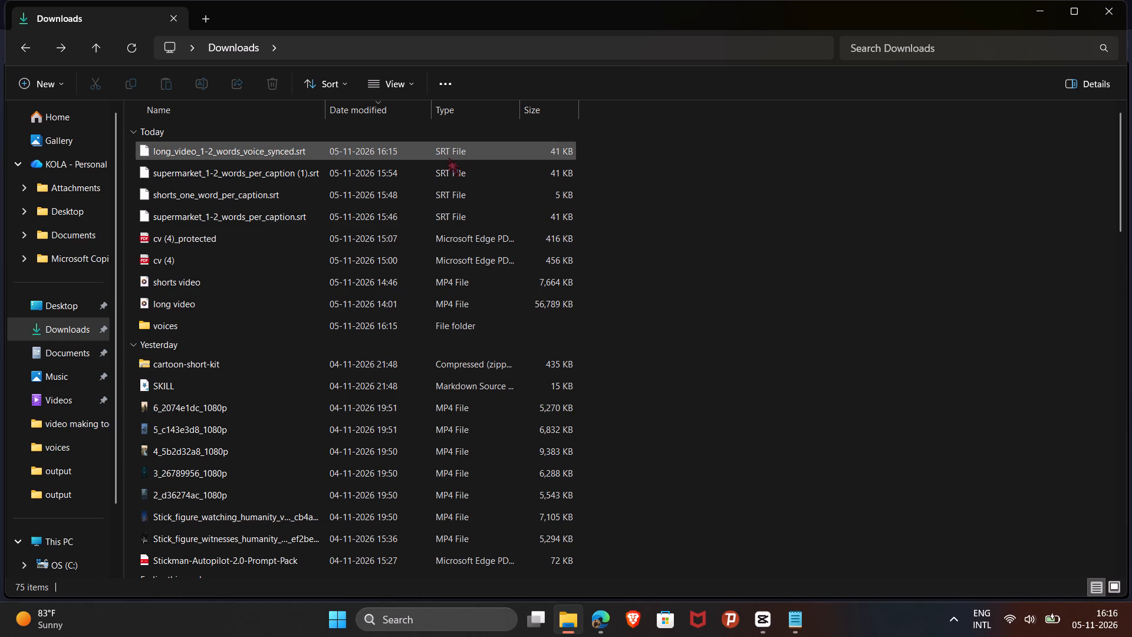
# Switch to CapCut and hide the existing caption track on the timeline.
pyautogui.click(1039, 10)
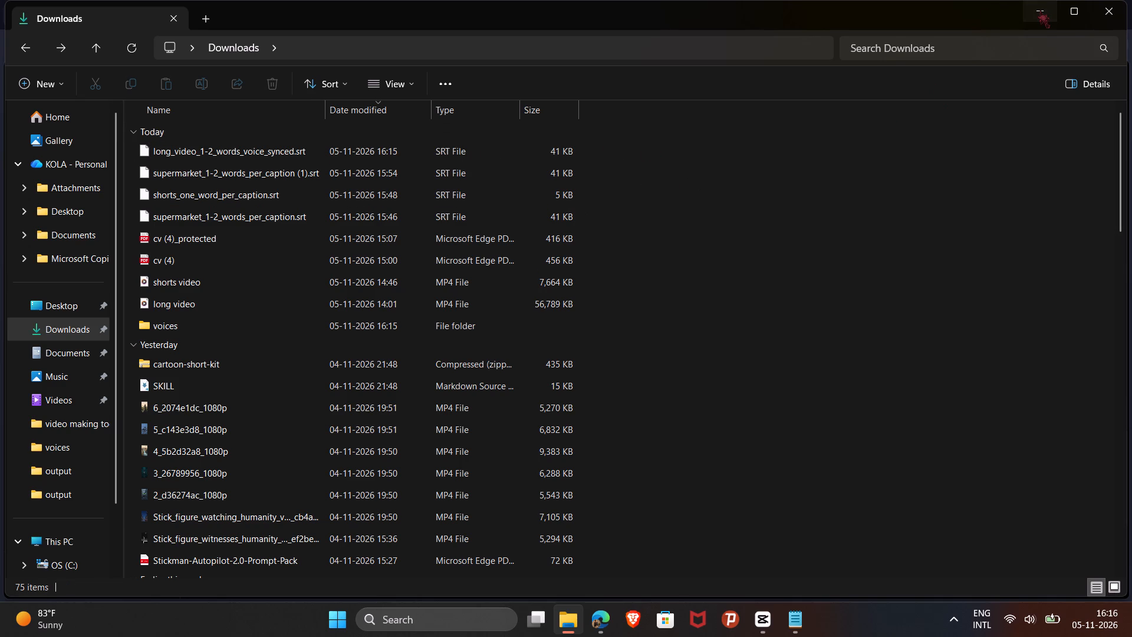
pyautogui.click(766, 603)
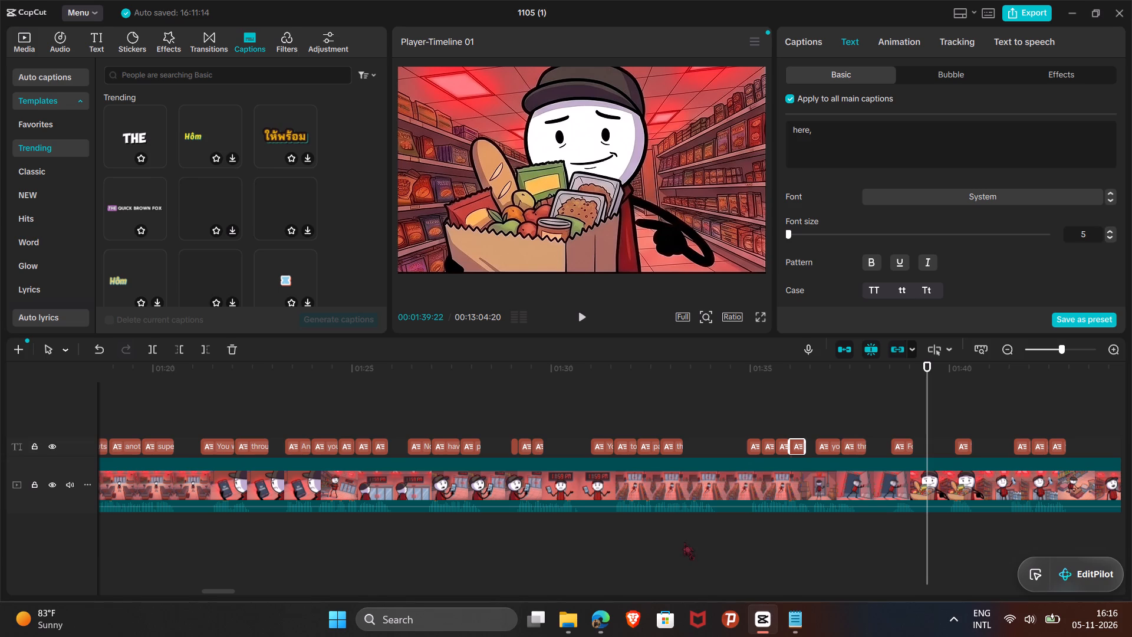
pyautogui.click(48, 442)
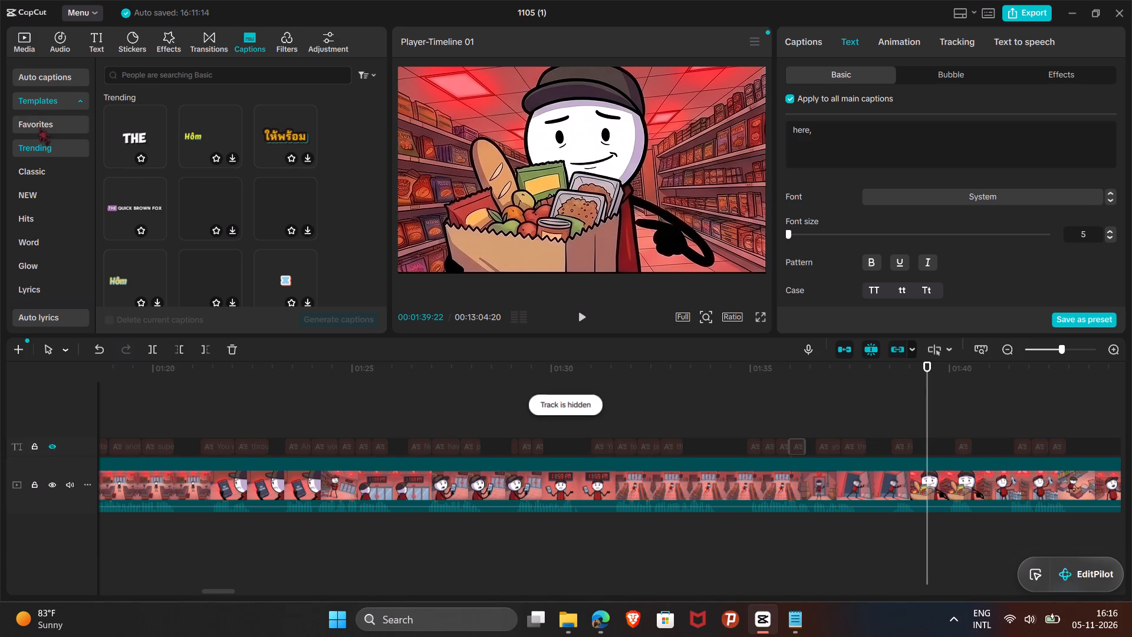
# Import long_video_1-2_words_voice_synced.srt from the Downloads folder as a caption file.
pyautogui.click(245, 40)
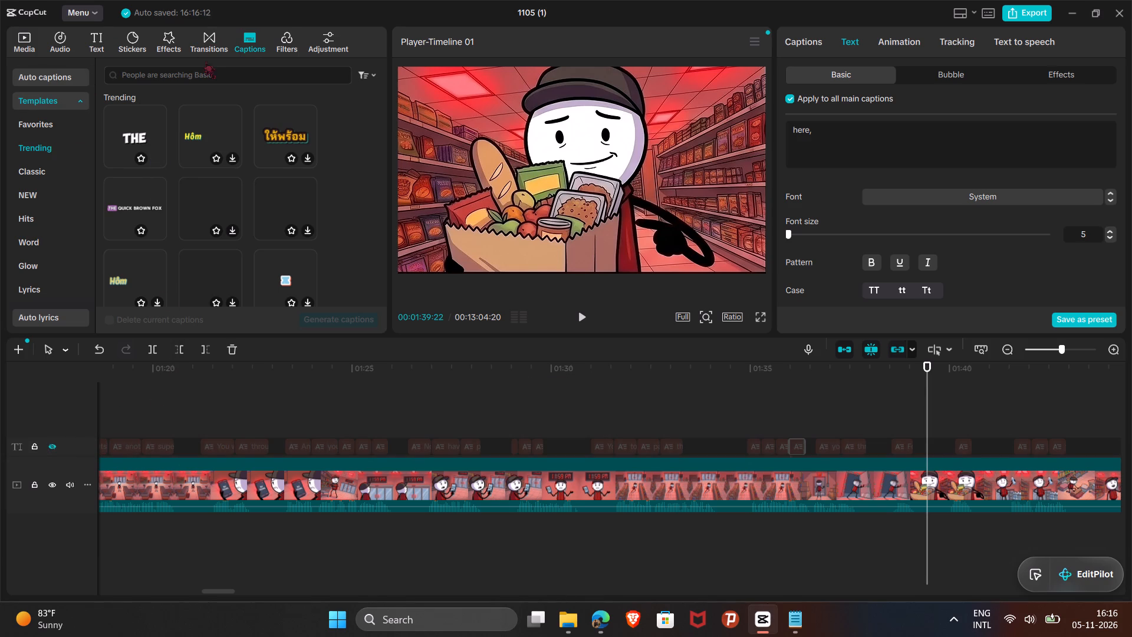
pyautogui.click(80, 97)
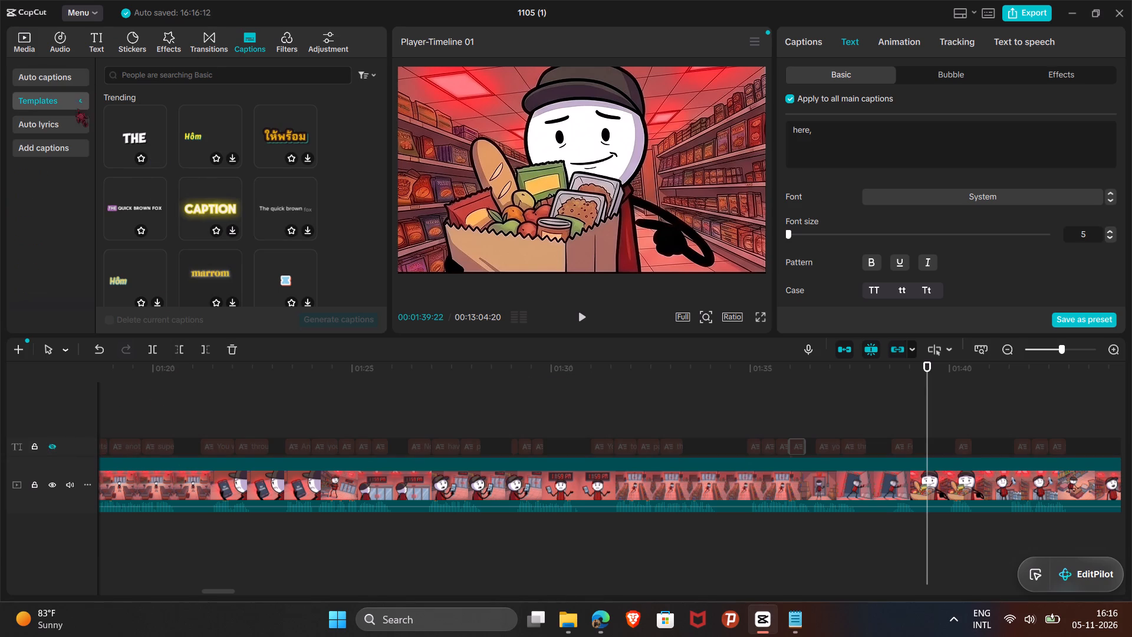
pyautogui.click(64, 156)
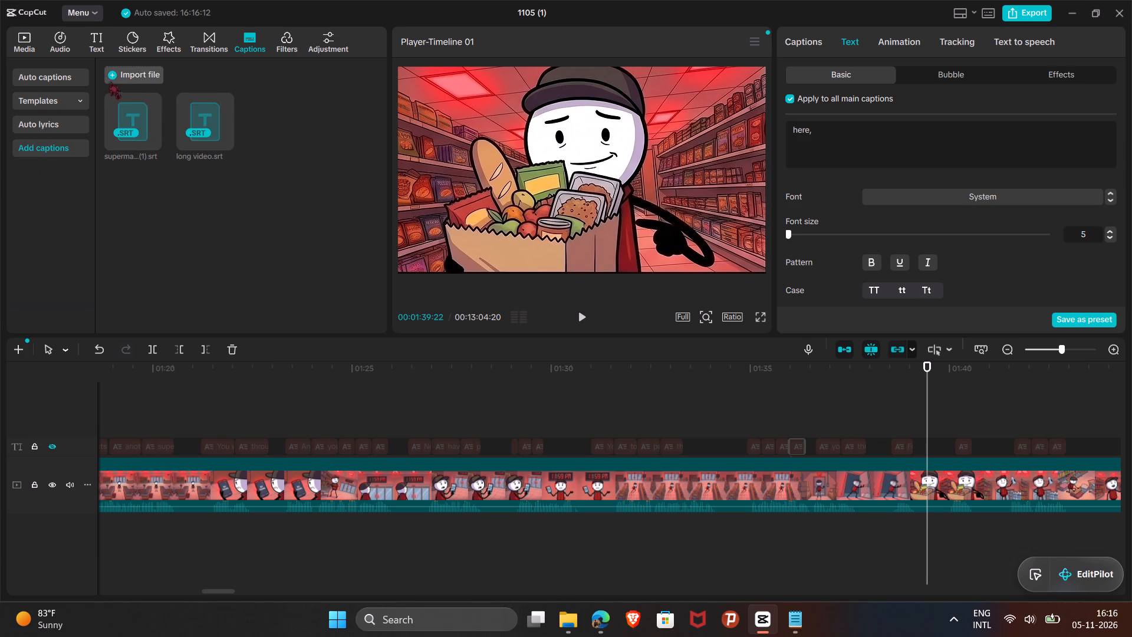
pyautogui.click(114, 80)
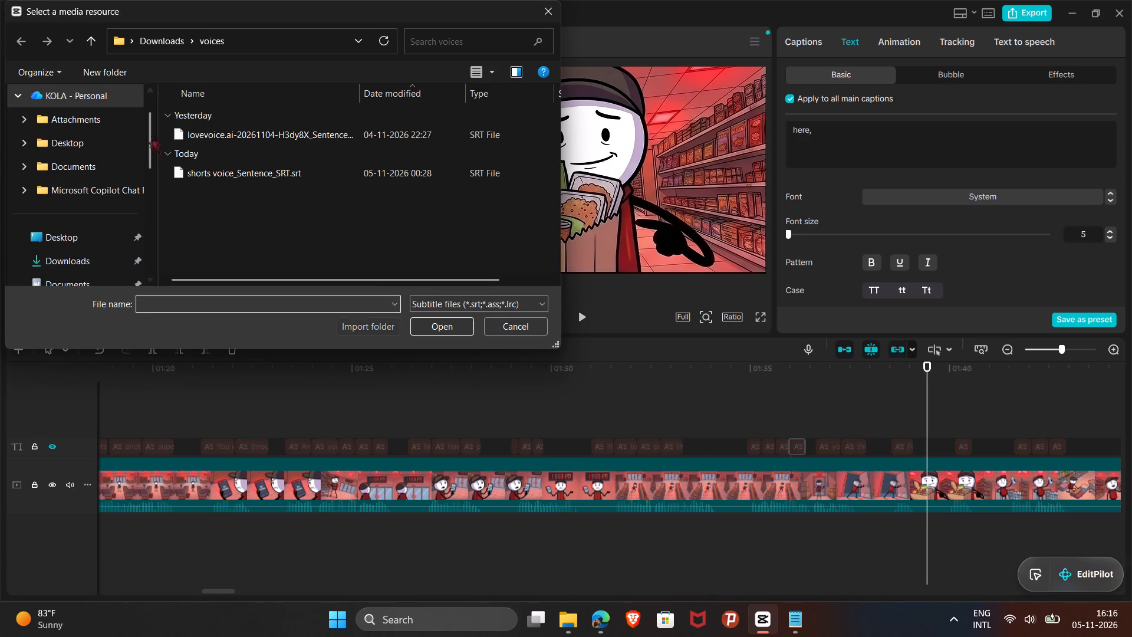
pyautogui.doubleClick(62, 239)
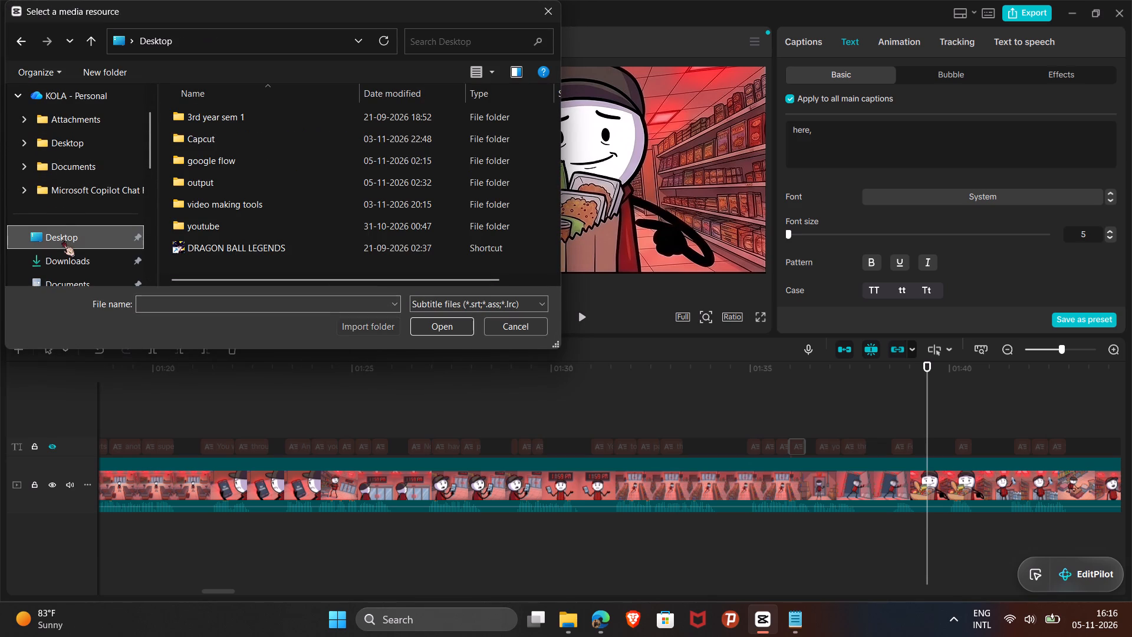
pyautogui.click(73, 269)
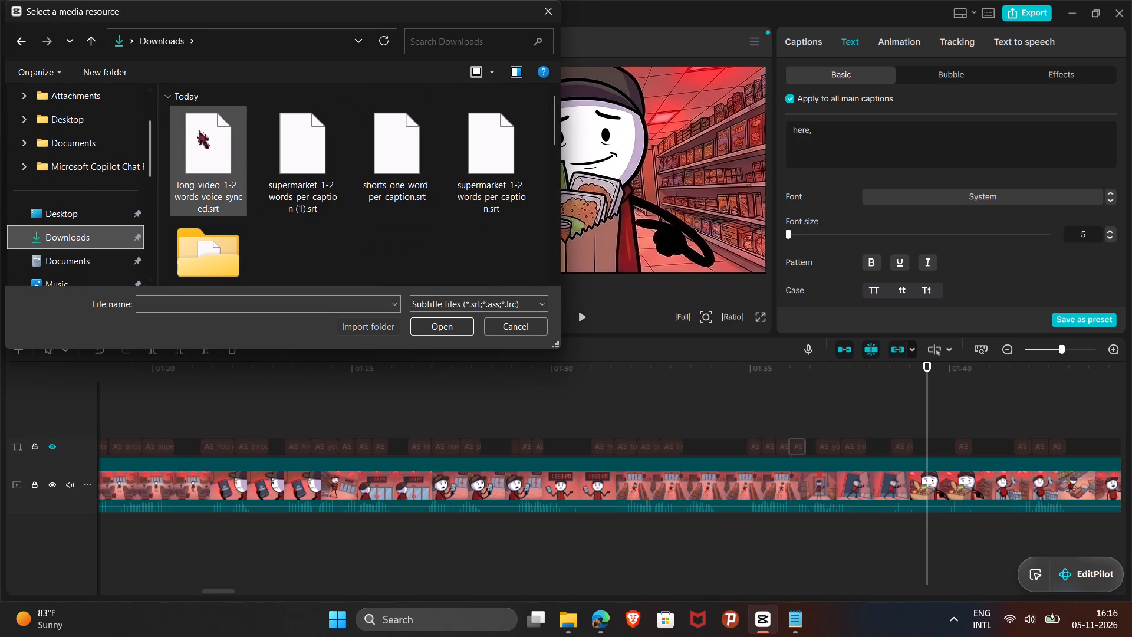
pyautogui.click(198, 130)
pyautogui.click(437, 324)
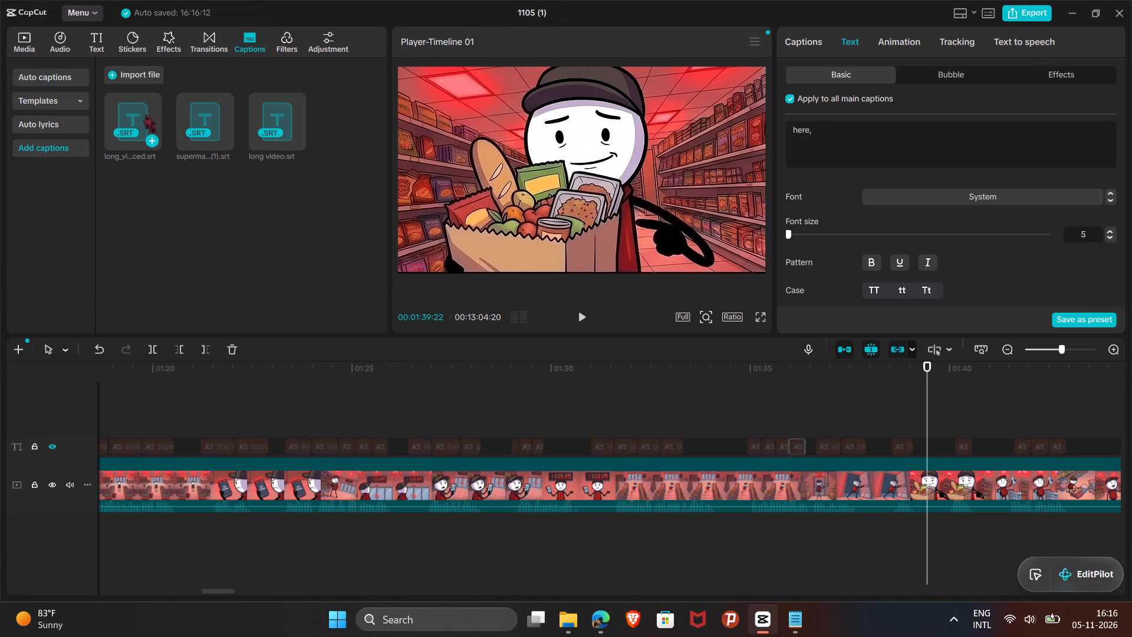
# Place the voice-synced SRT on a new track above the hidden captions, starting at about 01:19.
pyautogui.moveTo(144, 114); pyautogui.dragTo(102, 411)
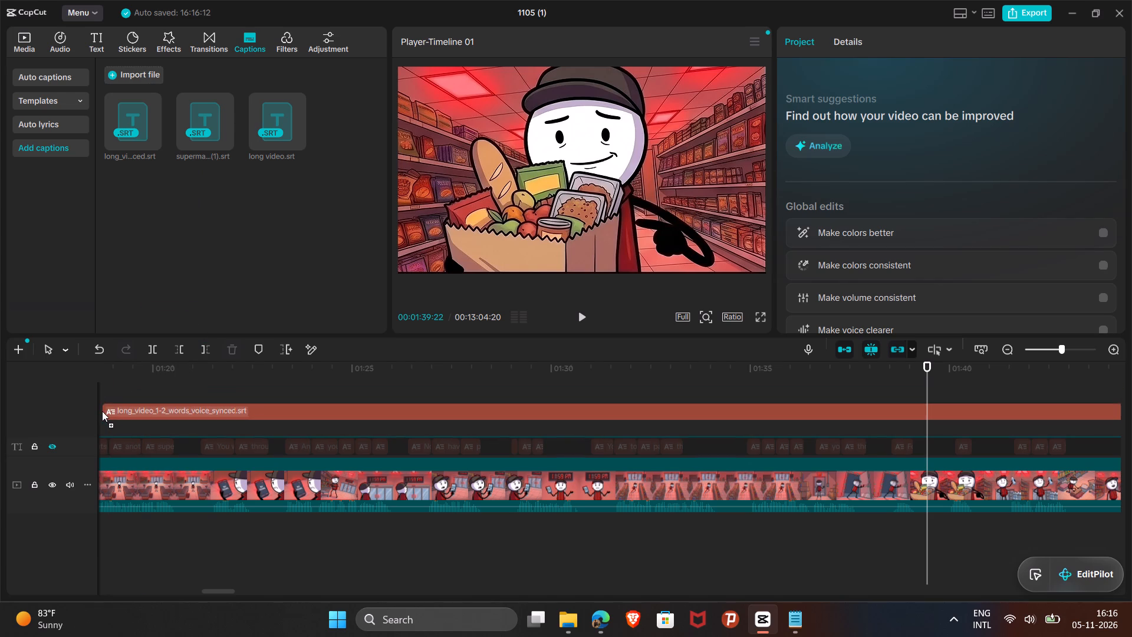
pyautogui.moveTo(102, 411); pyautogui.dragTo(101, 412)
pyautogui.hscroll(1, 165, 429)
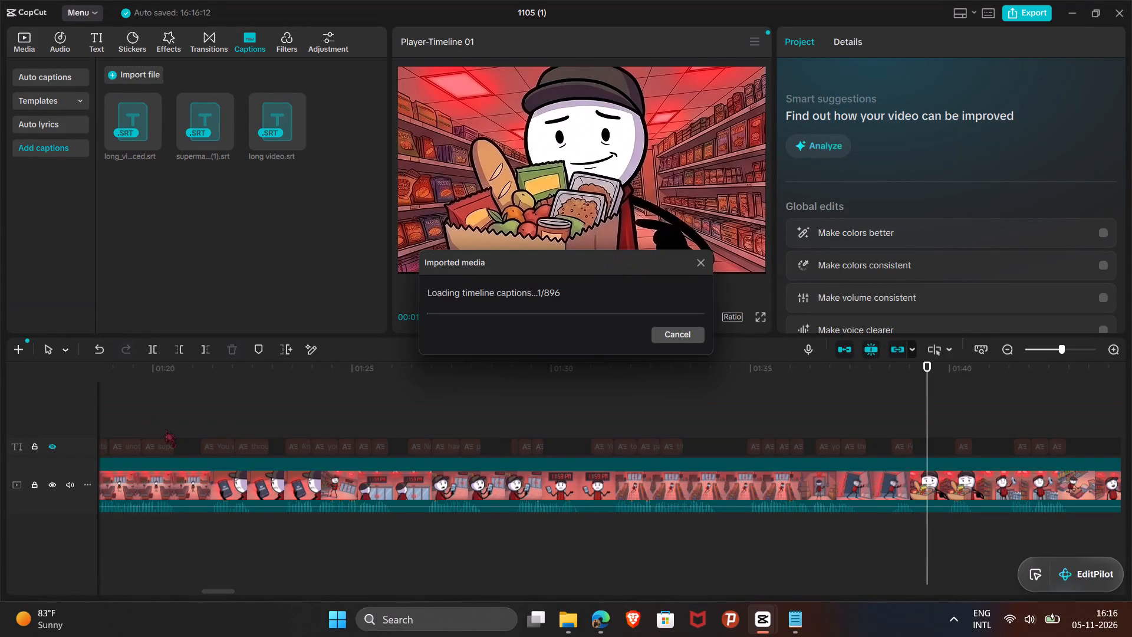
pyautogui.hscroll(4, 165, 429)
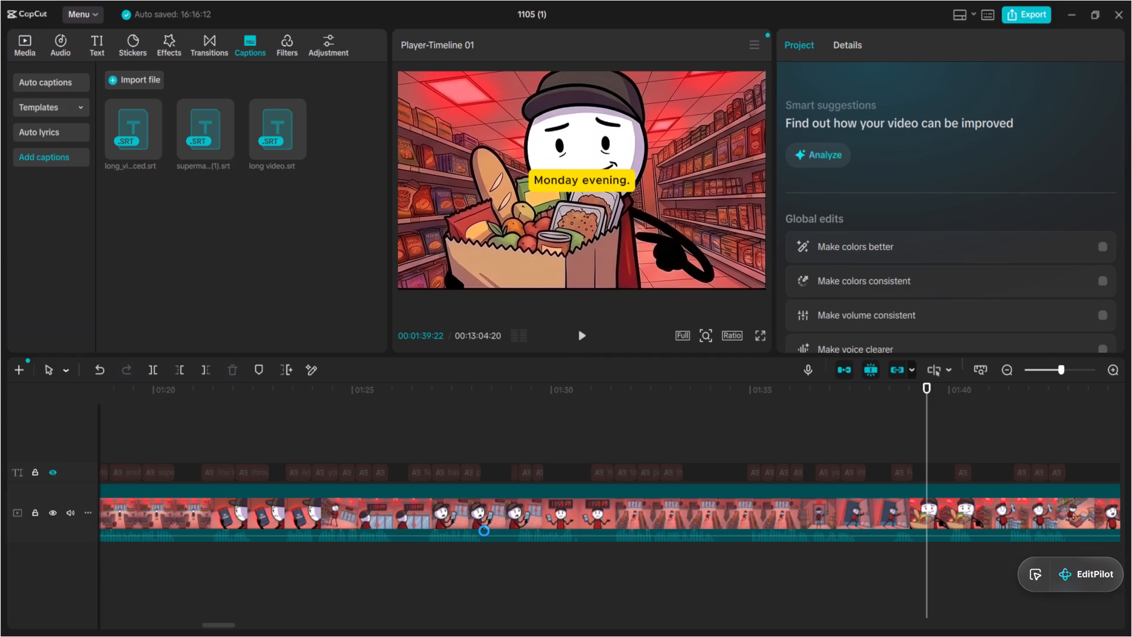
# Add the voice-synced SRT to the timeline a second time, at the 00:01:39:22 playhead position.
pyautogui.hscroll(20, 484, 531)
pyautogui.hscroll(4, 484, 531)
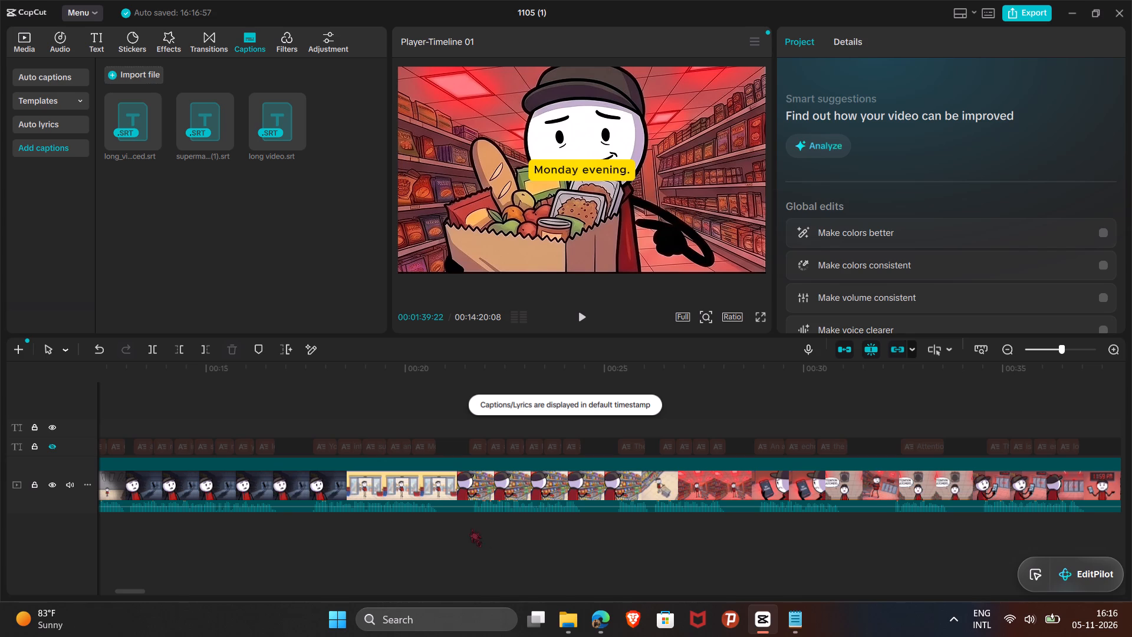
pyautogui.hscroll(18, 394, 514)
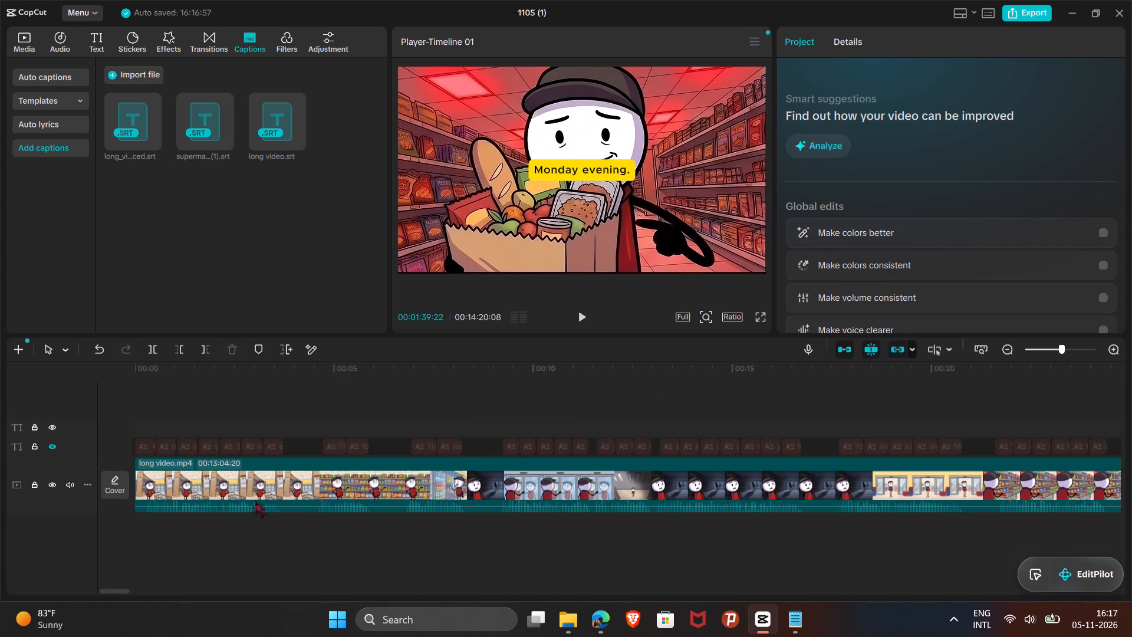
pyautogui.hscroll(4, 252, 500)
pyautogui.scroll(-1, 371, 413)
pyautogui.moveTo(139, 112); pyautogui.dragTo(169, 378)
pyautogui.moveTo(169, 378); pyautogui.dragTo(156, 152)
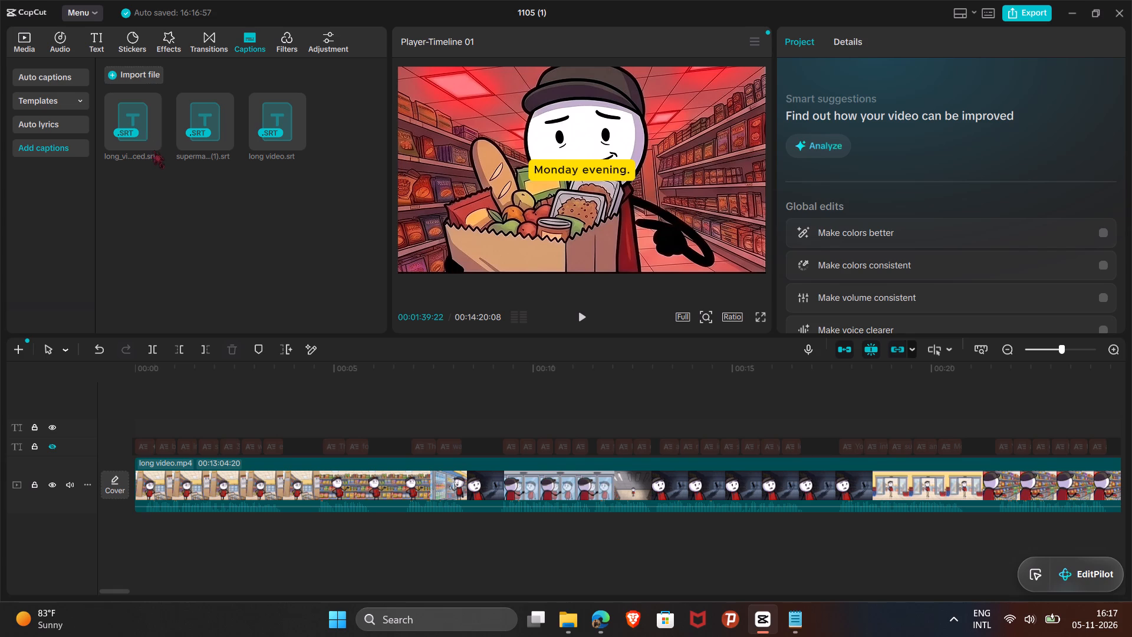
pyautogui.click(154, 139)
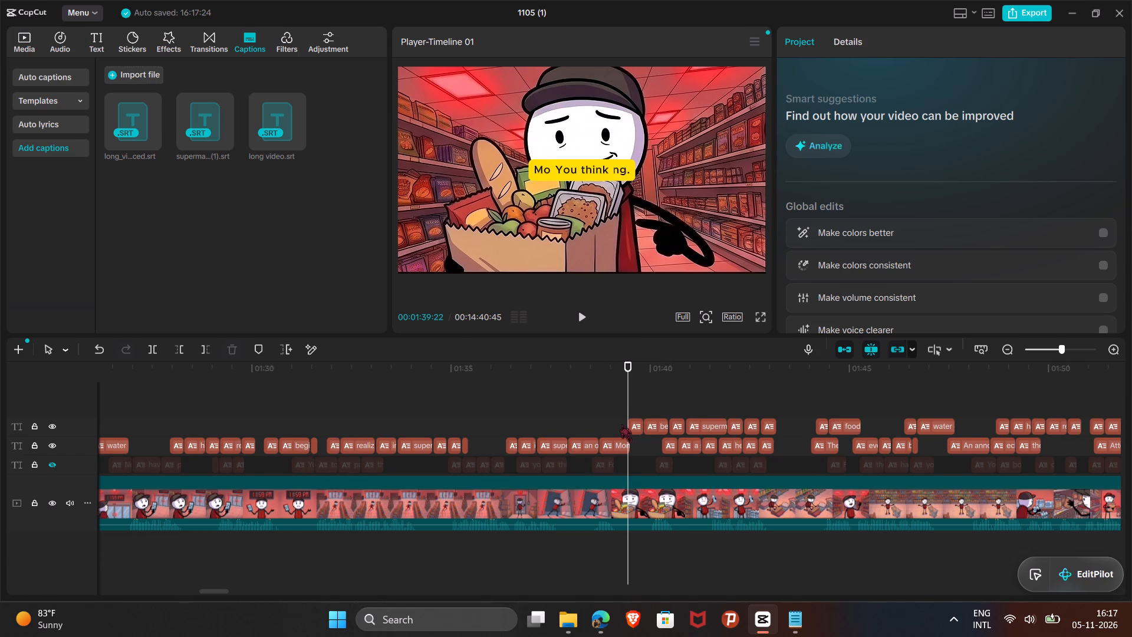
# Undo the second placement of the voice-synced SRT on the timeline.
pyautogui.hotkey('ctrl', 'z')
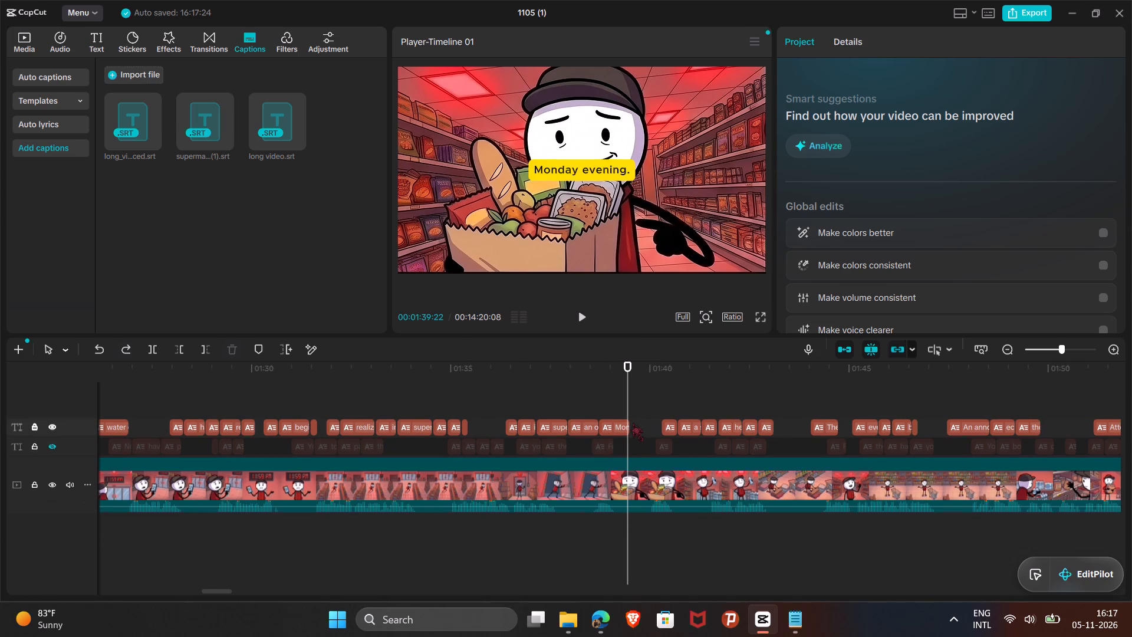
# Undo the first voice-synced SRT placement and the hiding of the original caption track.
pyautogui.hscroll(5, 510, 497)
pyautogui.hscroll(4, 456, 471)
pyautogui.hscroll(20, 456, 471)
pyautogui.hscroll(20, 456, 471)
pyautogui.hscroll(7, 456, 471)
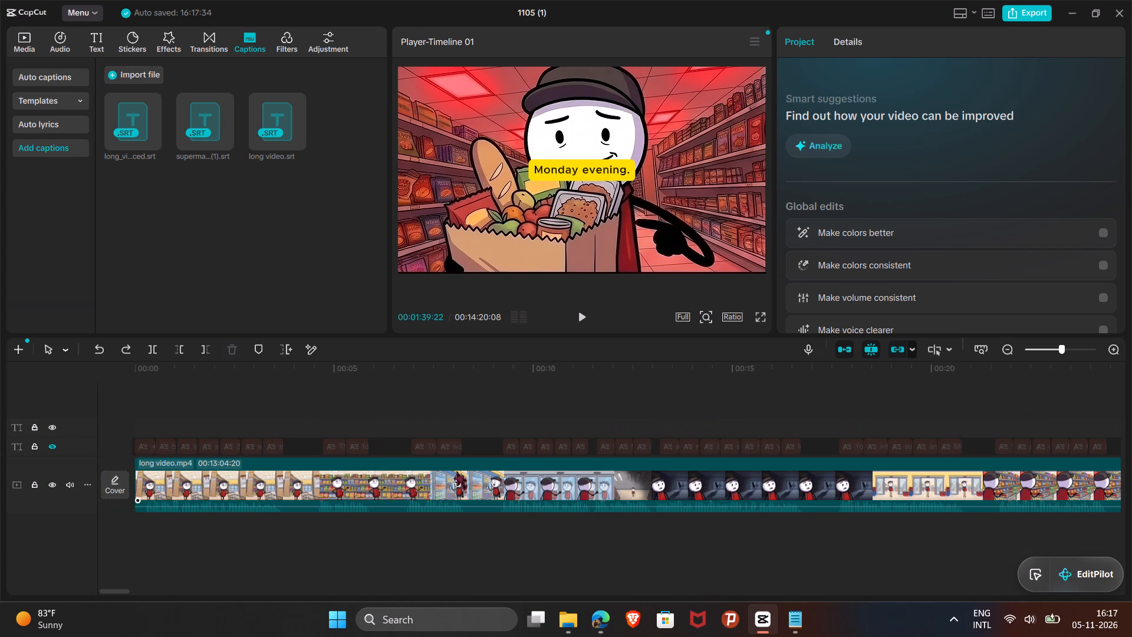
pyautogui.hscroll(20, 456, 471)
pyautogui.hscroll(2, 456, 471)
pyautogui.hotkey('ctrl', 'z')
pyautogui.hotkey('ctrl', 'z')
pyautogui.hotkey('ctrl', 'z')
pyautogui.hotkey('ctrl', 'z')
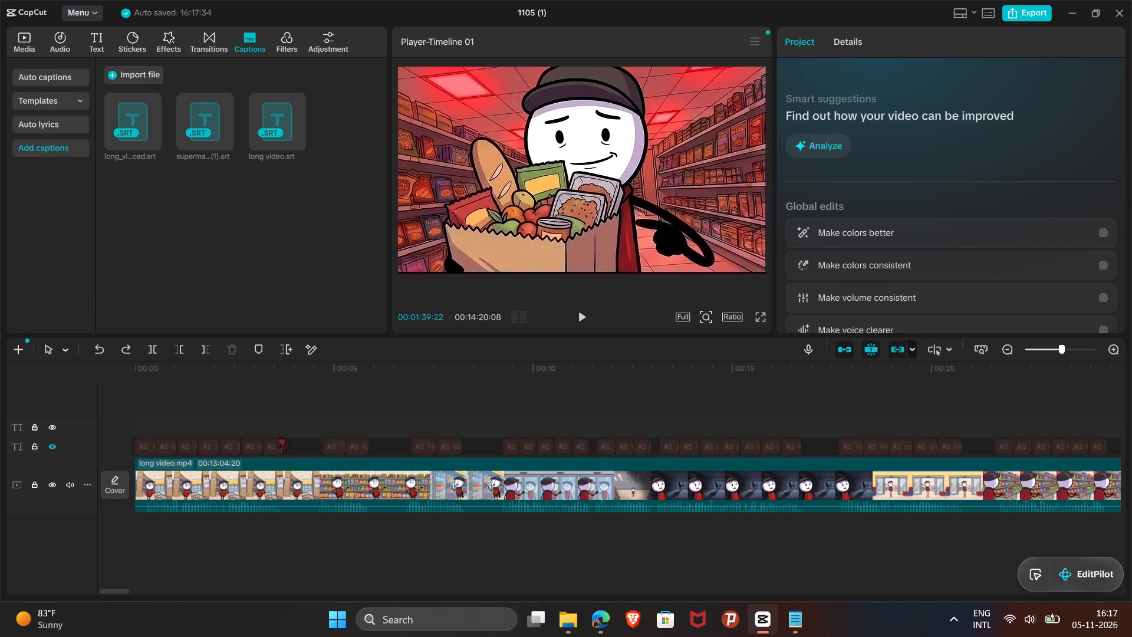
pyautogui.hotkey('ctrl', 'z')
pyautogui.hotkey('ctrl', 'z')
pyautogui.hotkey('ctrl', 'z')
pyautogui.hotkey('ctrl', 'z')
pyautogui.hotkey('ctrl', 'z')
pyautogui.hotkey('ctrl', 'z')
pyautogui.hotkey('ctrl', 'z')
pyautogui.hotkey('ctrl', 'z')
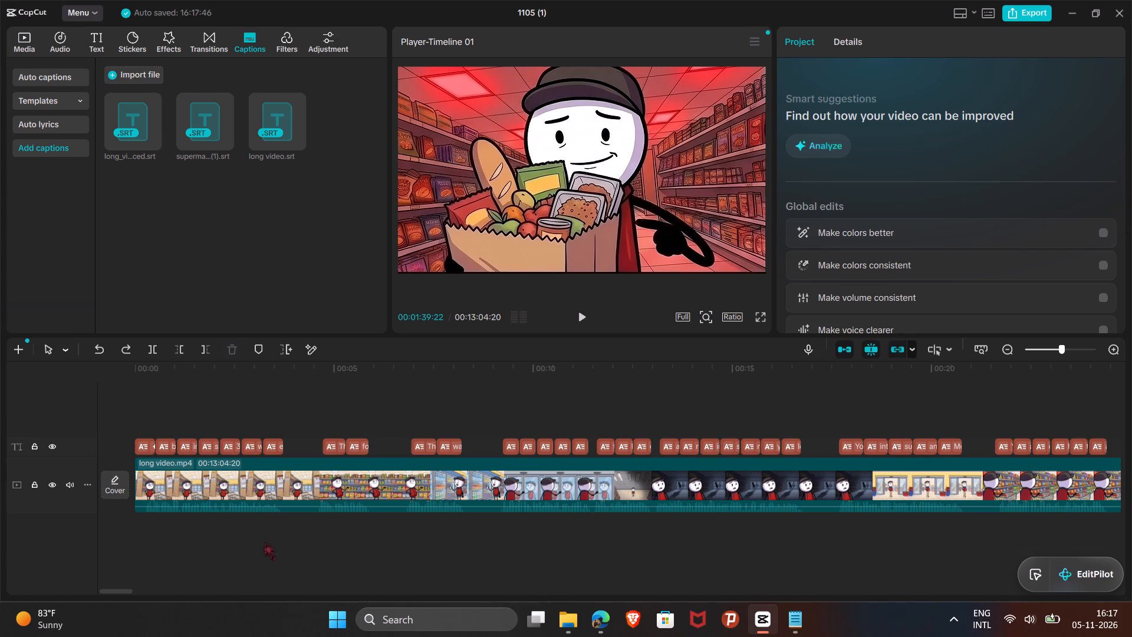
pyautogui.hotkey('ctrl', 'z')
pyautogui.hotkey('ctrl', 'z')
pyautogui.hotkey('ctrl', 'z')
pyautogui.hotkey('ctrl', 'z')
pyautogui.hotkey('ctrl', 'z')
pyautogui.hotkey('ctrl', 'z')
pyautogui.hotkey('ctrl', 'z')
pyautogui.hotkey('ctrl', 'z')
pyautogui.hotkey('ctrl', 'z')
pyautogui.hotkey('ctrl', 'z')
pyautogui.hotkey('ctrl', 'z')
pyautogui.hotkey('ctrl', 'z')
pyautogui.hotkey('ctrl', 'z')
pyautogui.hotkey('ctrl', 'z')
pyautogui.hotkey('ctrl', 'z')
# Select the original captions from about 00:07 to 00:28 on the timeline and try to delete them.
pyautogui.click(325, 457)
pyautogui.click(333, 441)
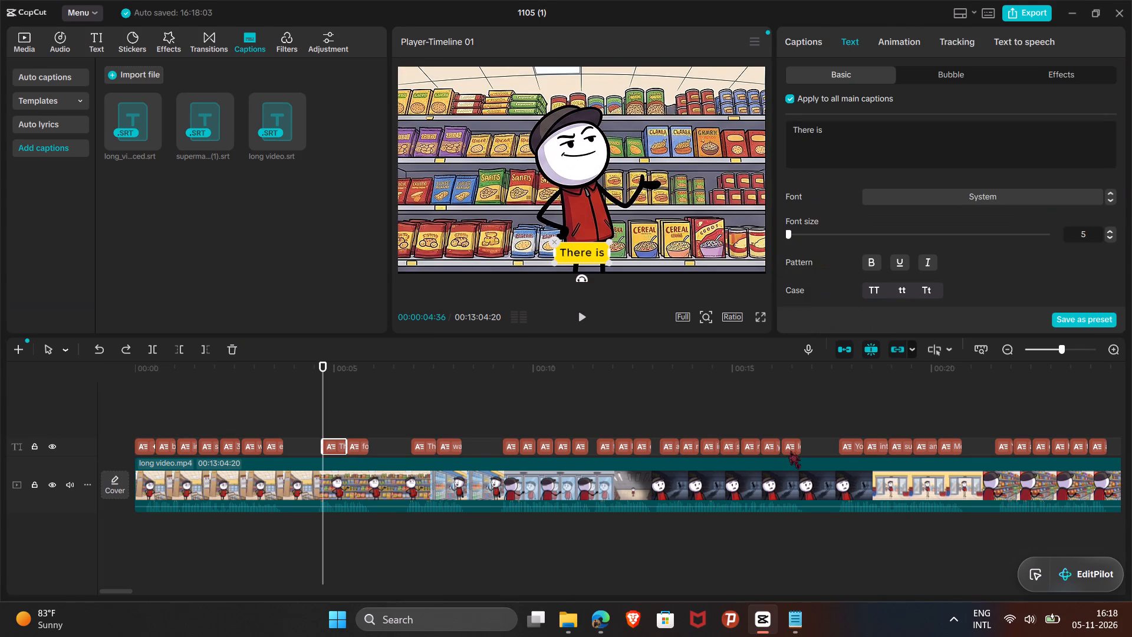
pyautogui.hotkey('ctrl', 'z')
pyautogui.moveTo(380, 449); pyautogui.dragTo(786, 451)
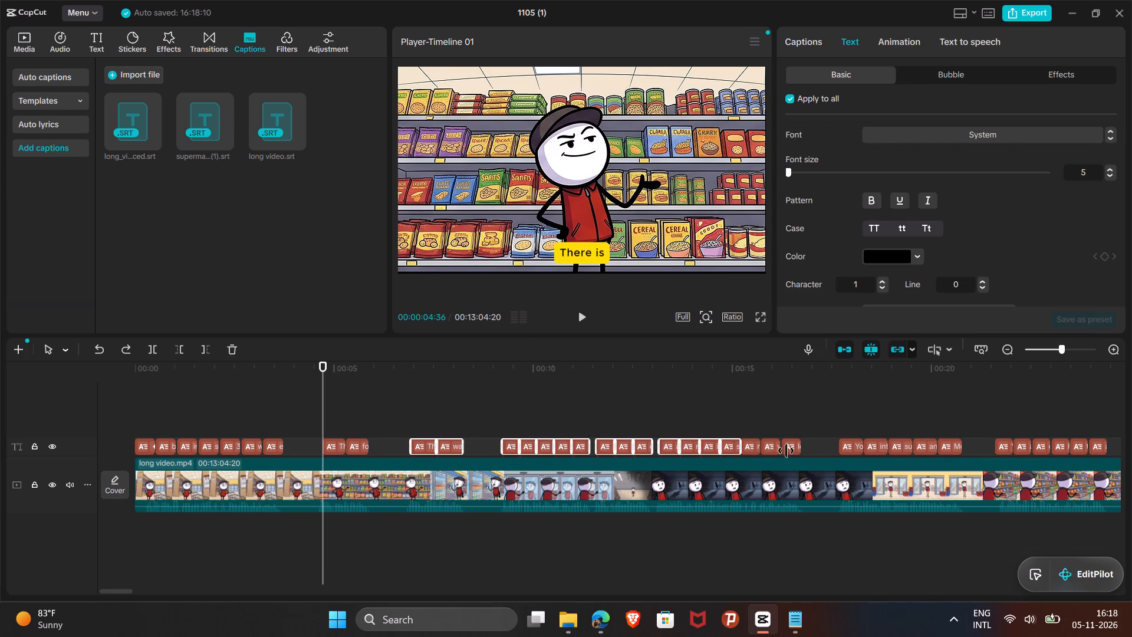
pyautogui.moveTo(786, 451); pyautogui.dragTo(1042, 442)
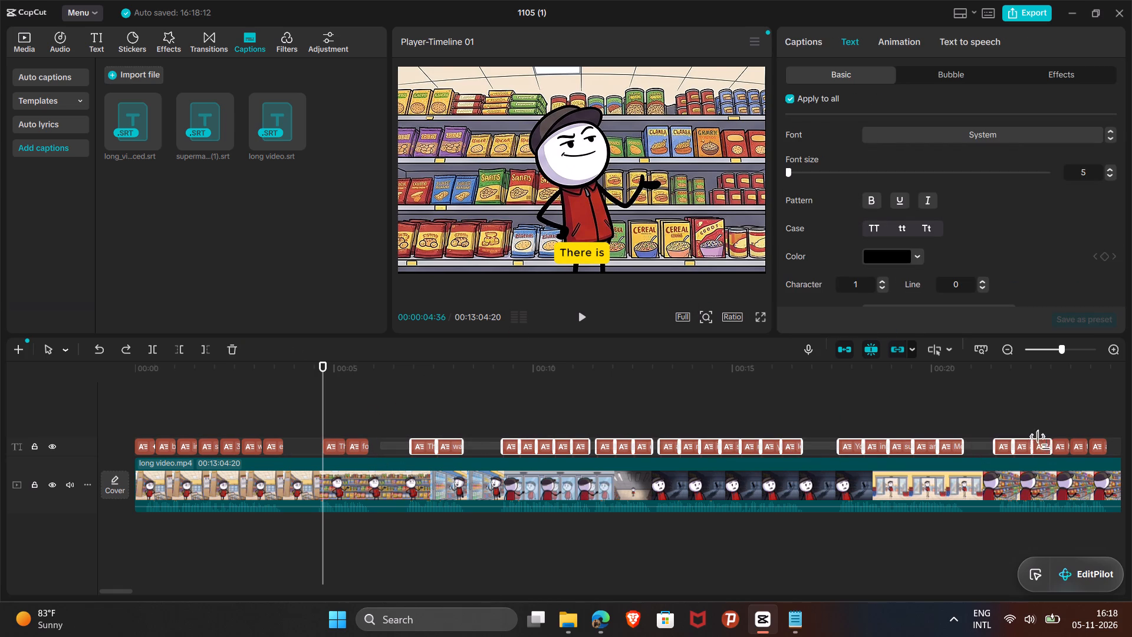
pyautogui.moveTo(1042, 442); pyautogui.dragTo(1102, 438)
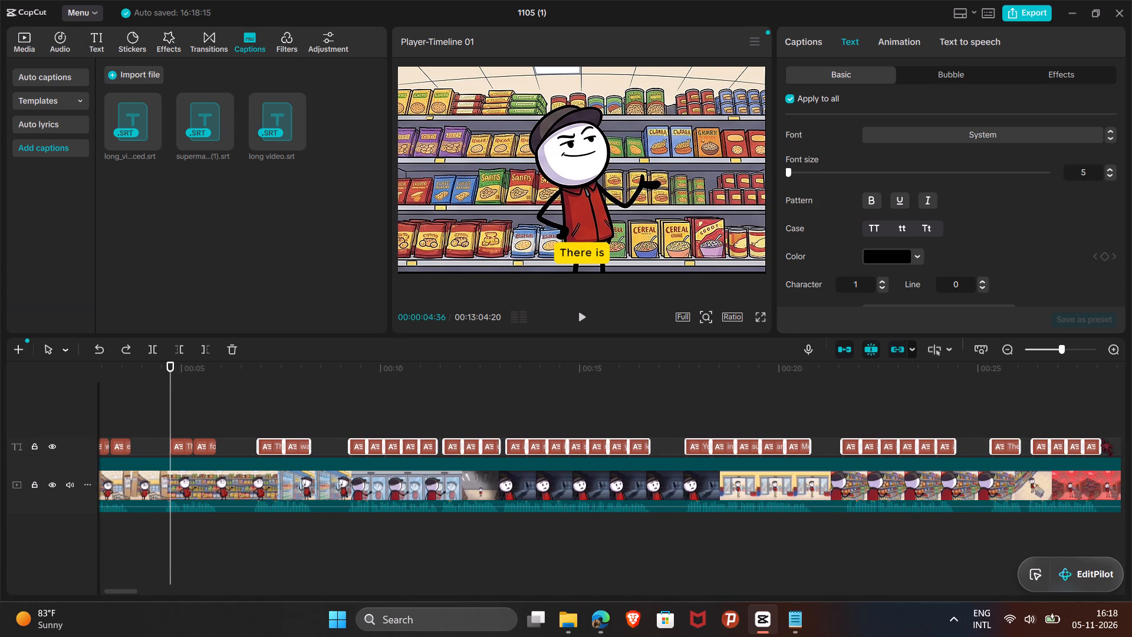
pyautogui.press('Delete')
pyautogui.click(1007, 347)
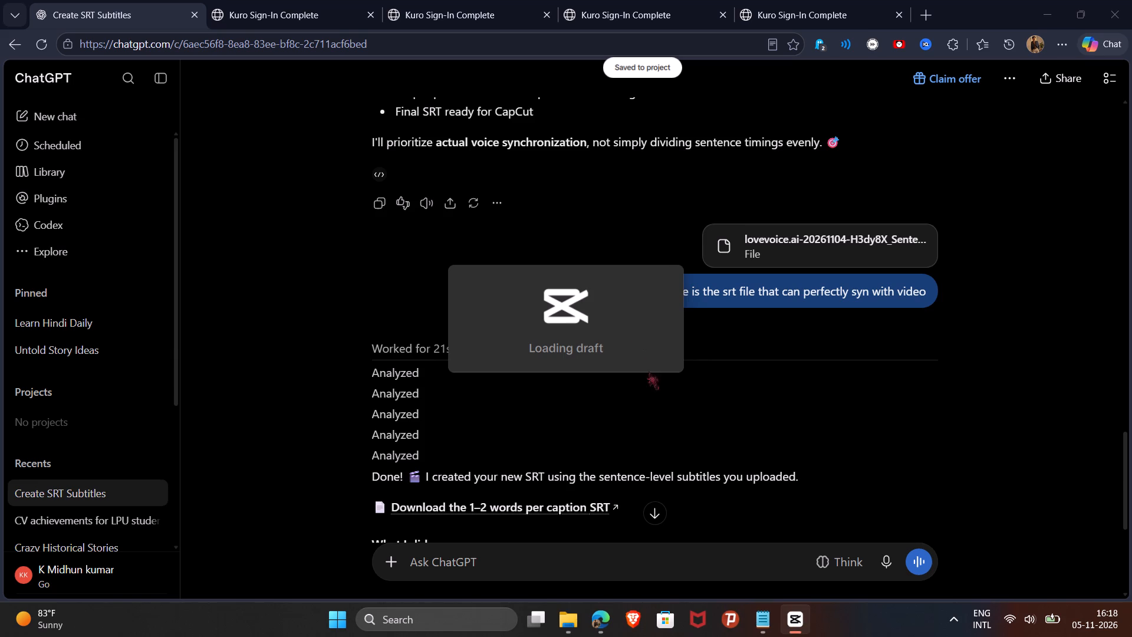
pyautogui.scroll(-6, 657, 395)
pyautogui.scroll(4, 657, 395)
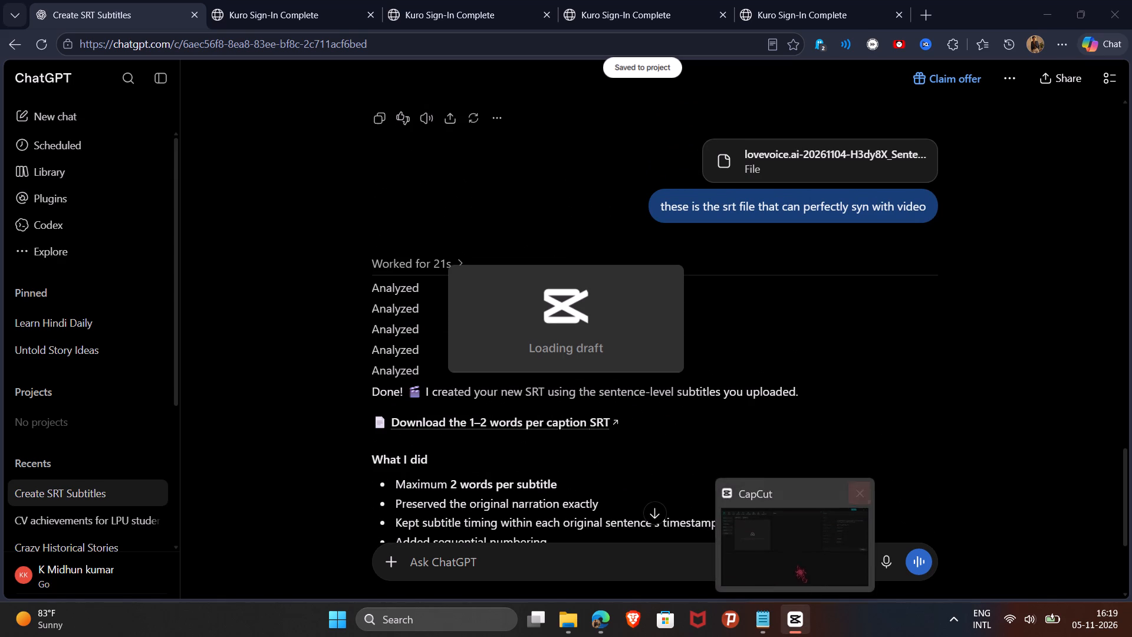
pyautogui.click(795, 555)
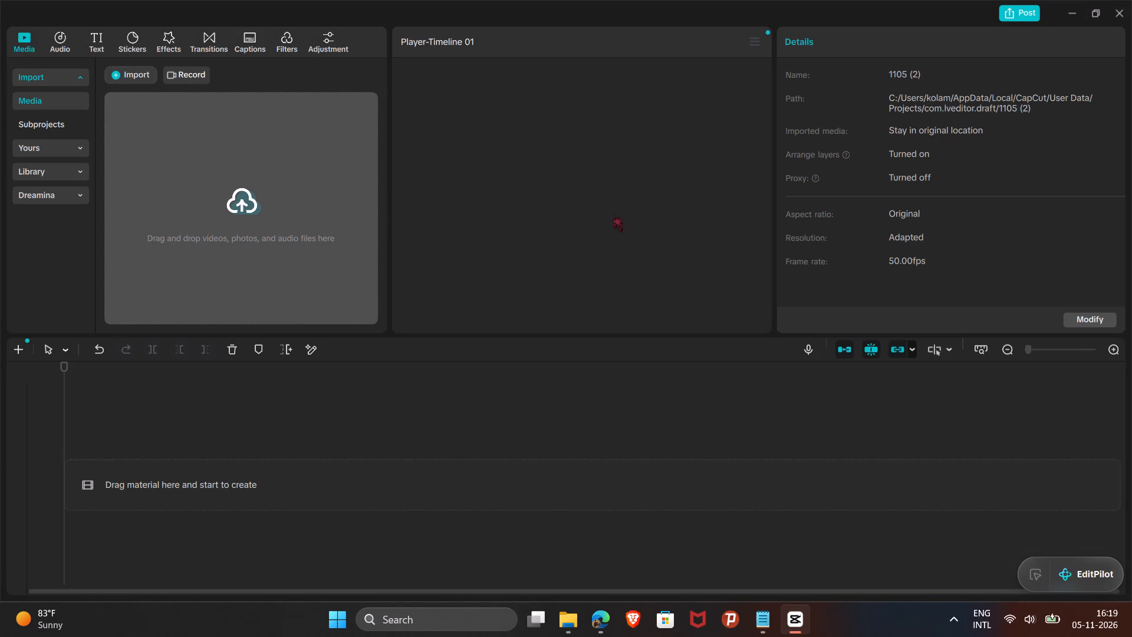
# Import the long video file from the Downloads folder into the new project's media.
pyautogui.click(210, 211)
pyautogui.click(237, 200)
pyautogui.scroll(-1, 237, 200)
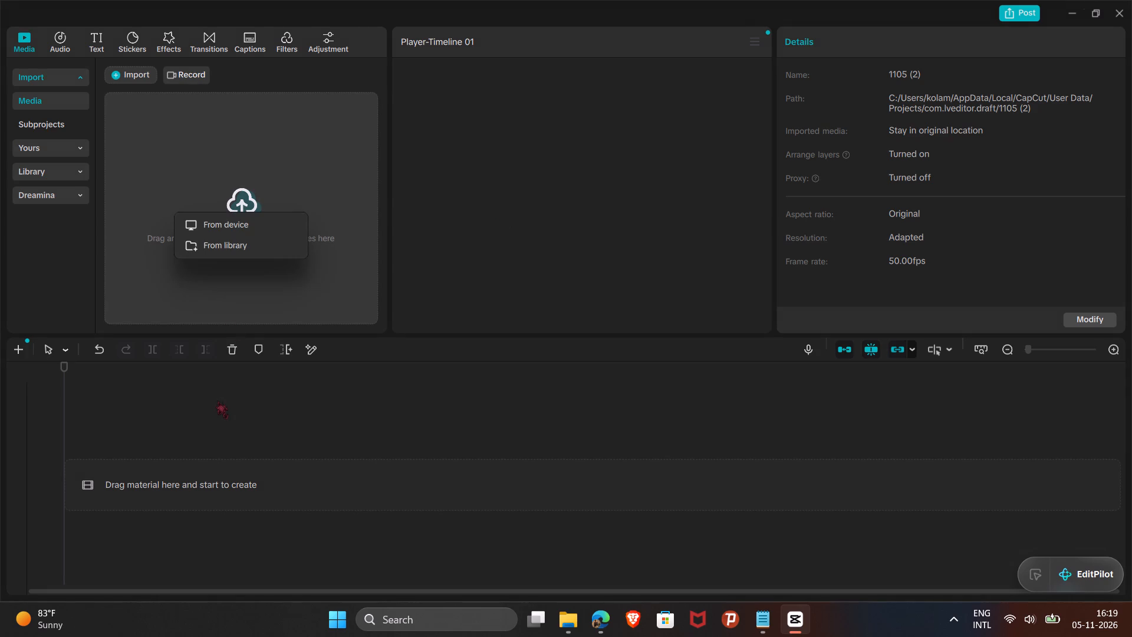
pyautogui.click(228, 224)
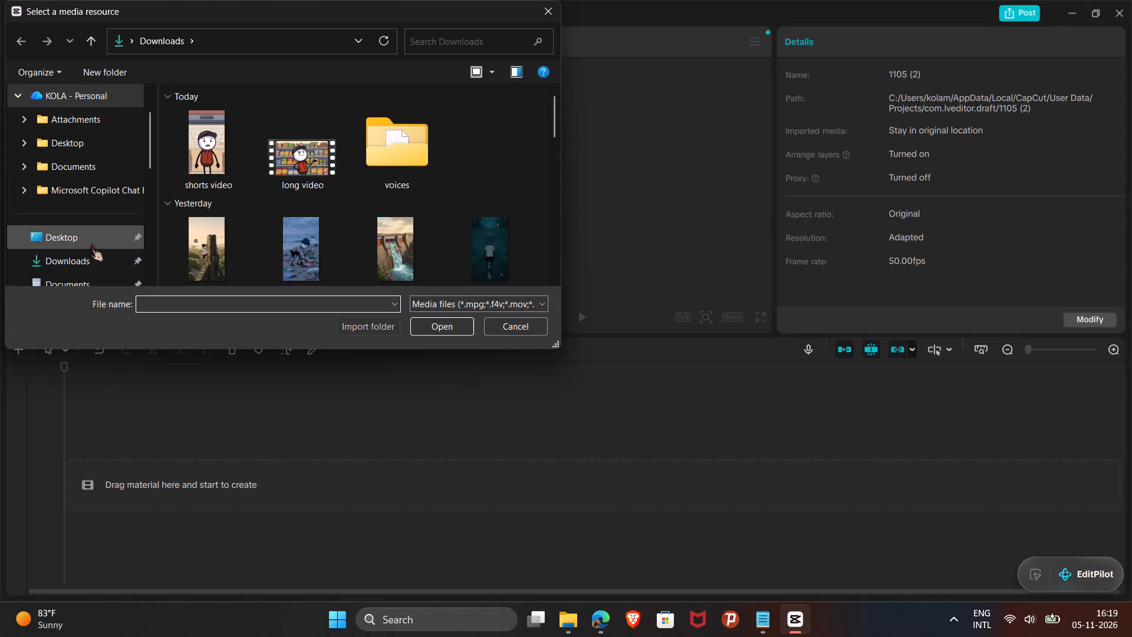
pyautogui.click(291, 182)
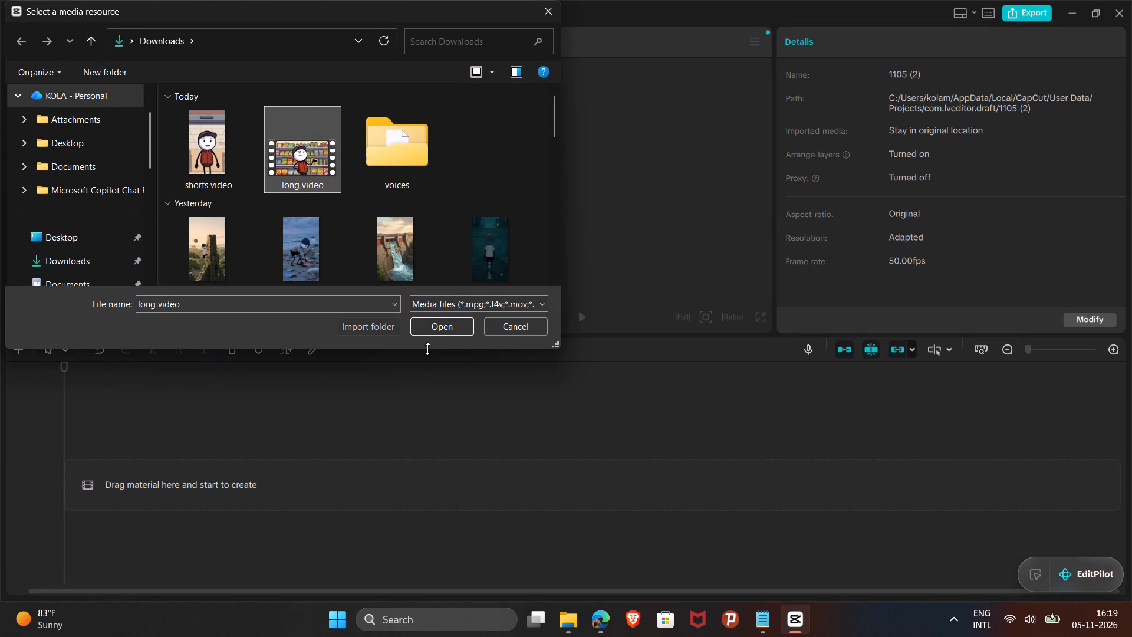
pyautogui.click(444, 326)
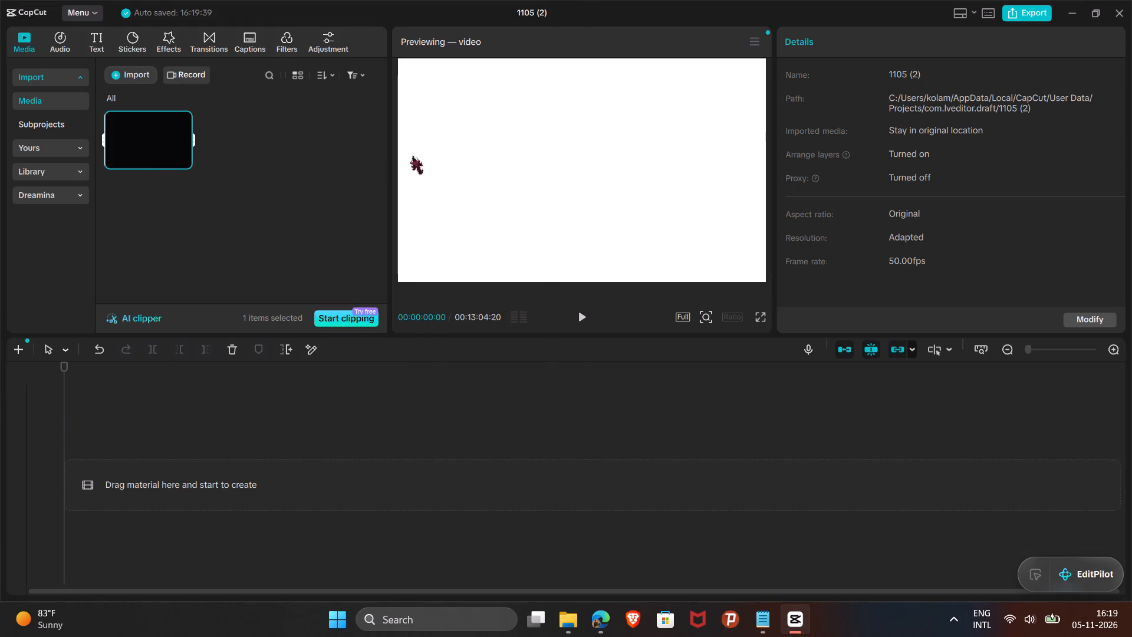
# Add long video.mp4 to the timeline at 00:00.
pyautogui.click(147, 138)
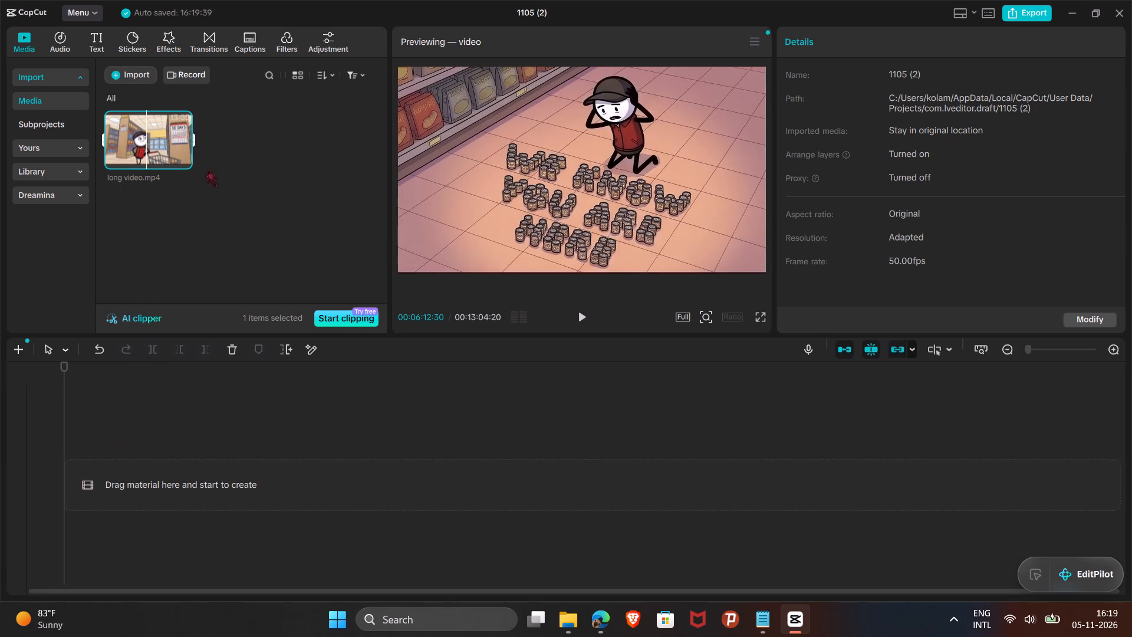
pyautogui.click(182, 157)
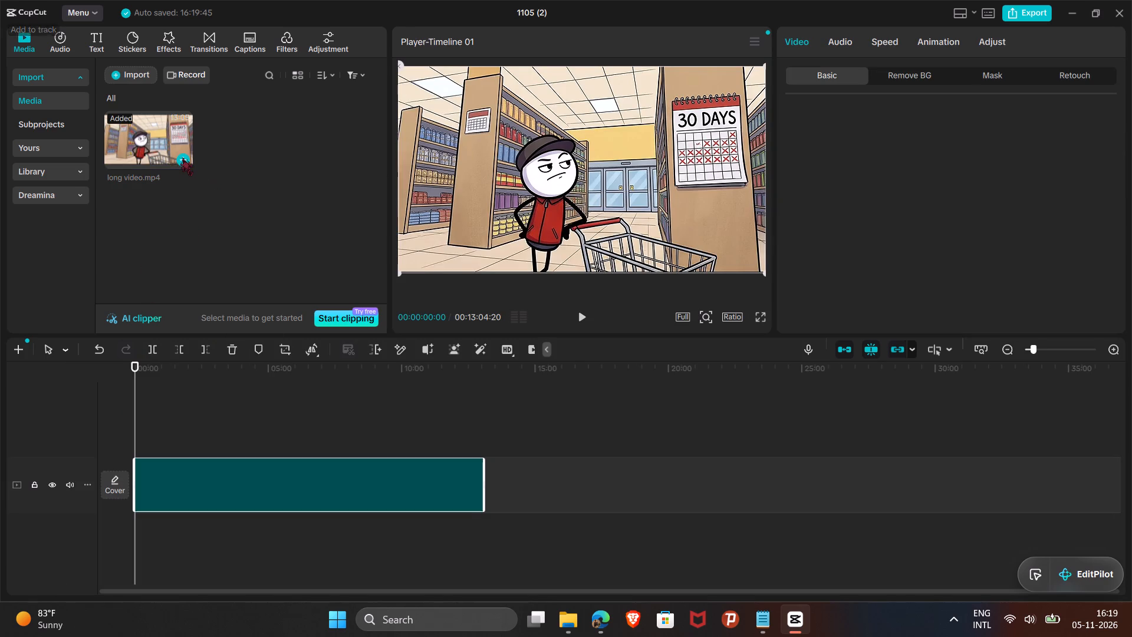
# Import the caption file long_video_1-2_words_voice_synced.srt from the Downloads folder into the project's captions.
pyautogui.click(250, 41)
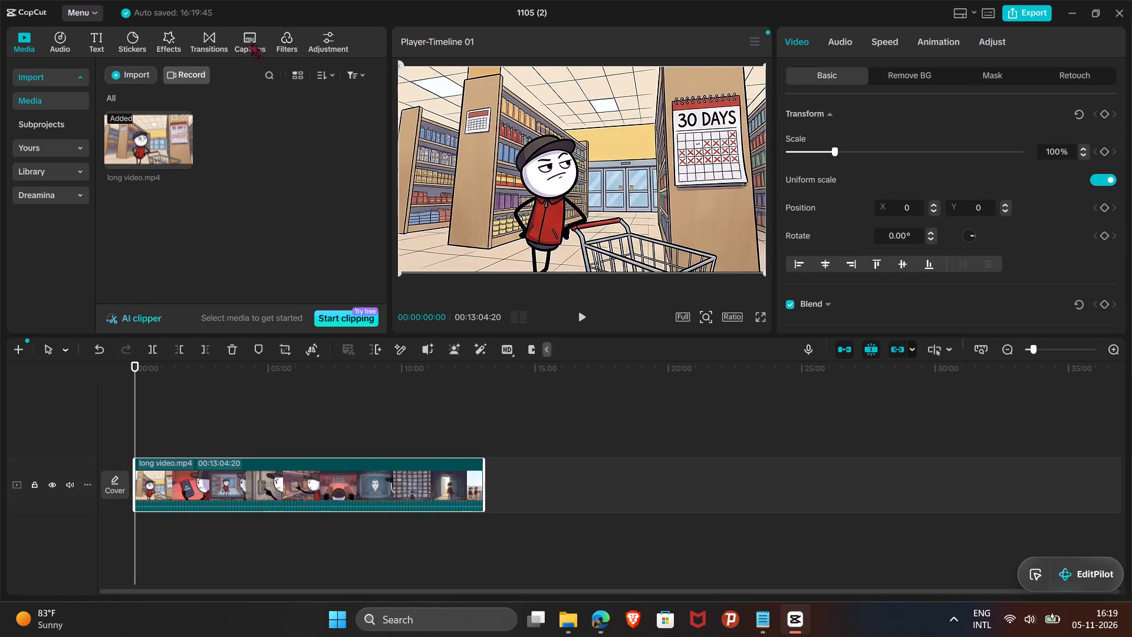
pyautogui.click(44, 152)
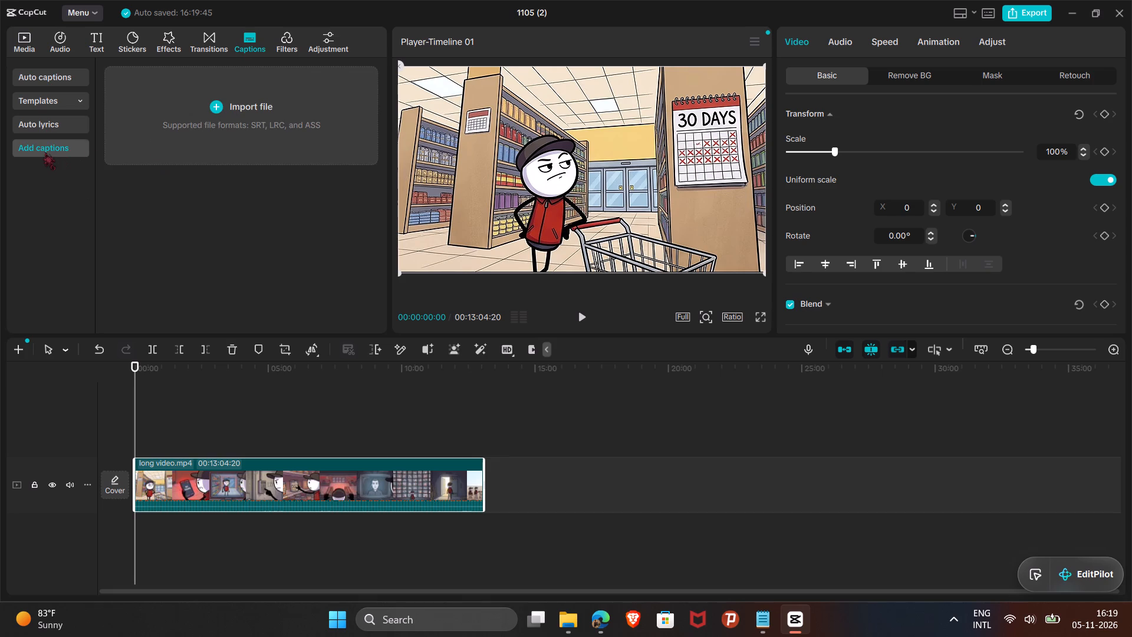
pyautogui.click(182, 139)
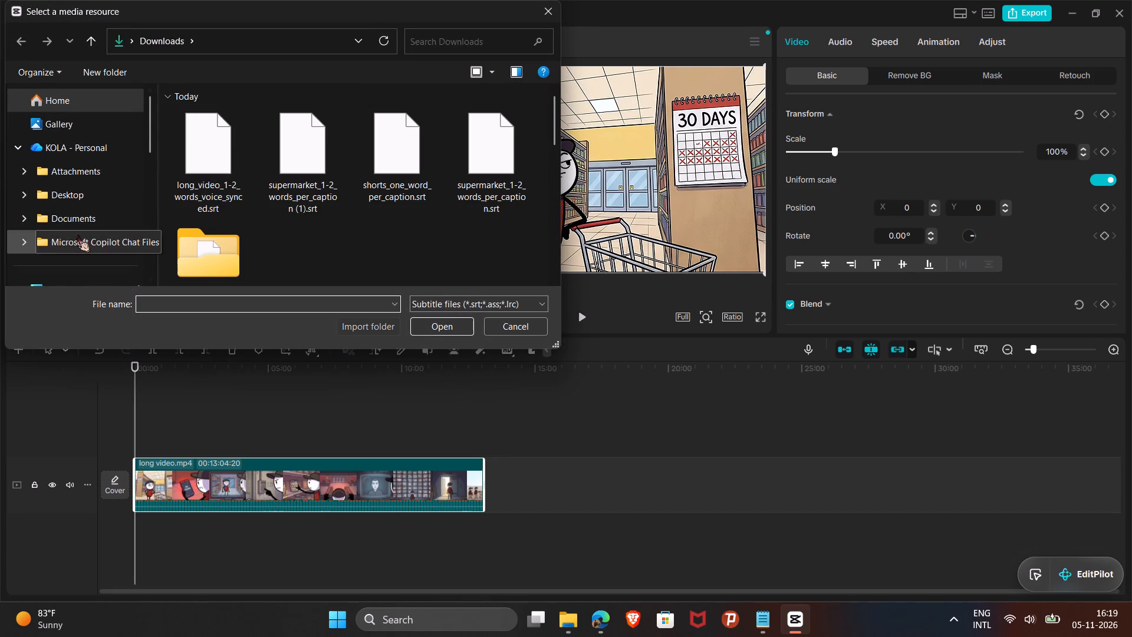
pyautogui.scroll(-1, 77, 235)
pyautogui.scroll(1, 95, 138)
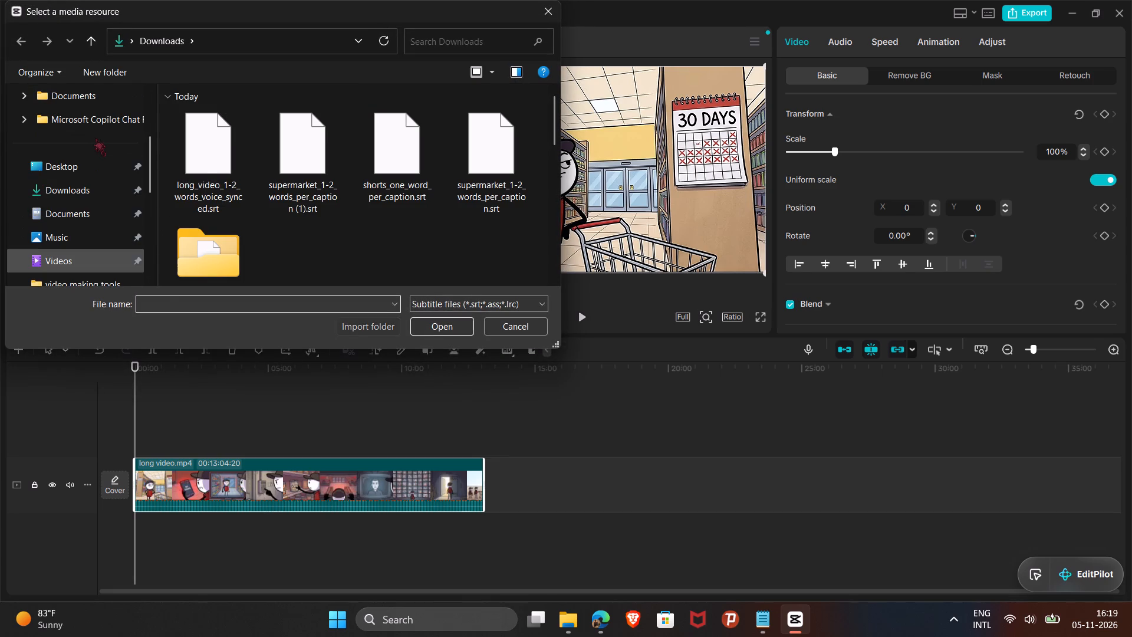
pyautogui.click(202, 167)
pyautogui.click(439, 323)
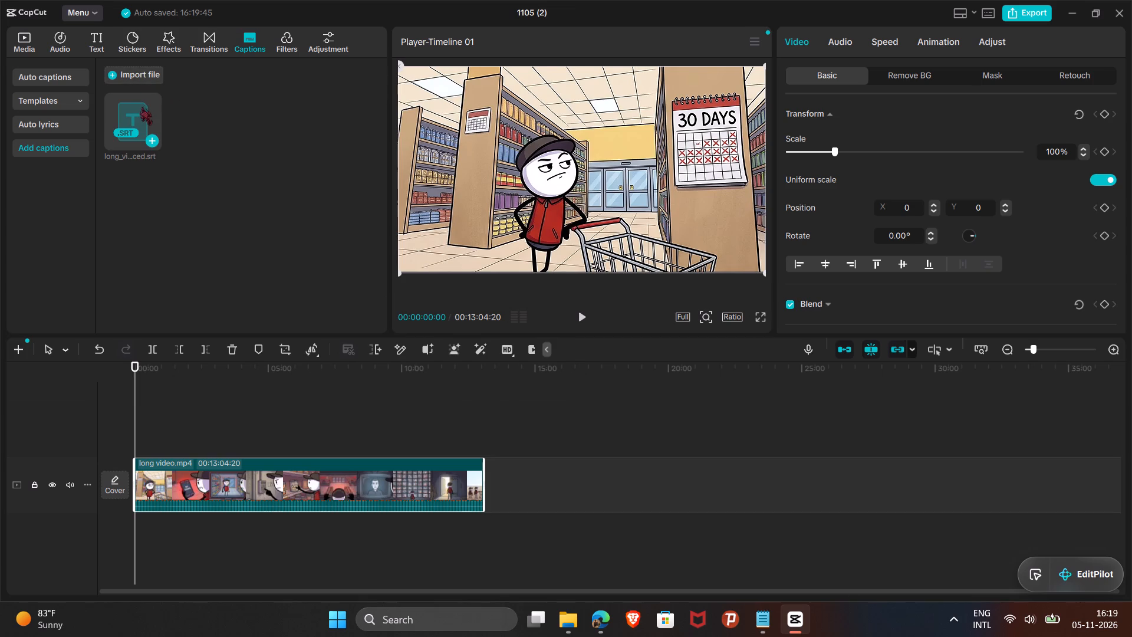
# Place the imported SRT captions on the timeline above long video.mp4, starting at 00:00.
pyautogui.moveTo(141, 107); pyautogui.dragTo(131, 427)
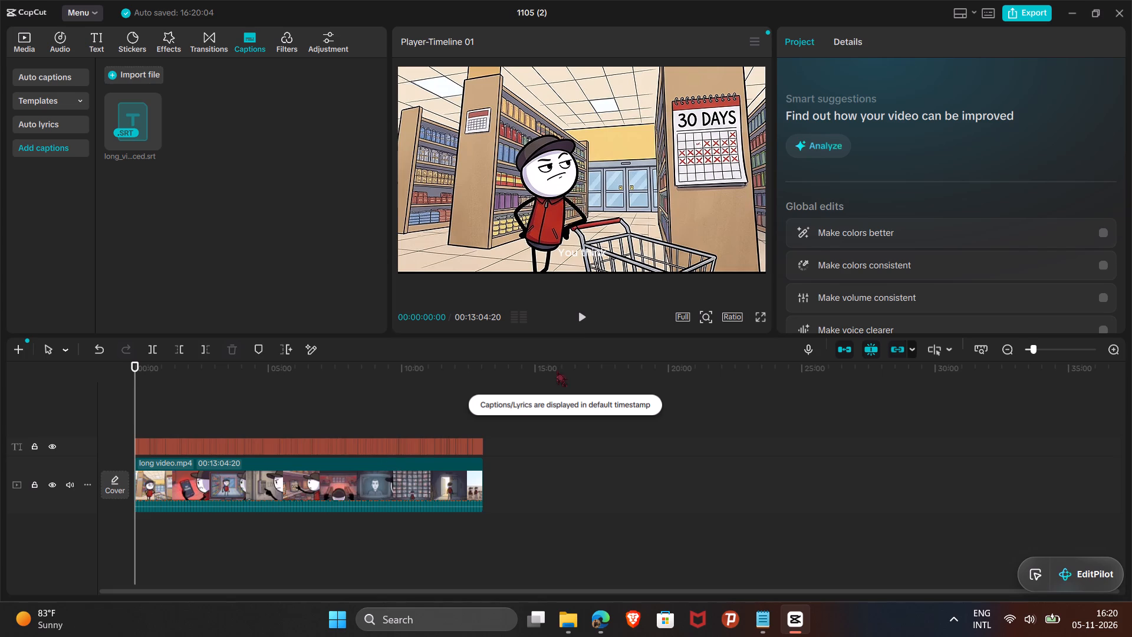
# Apply the preset style with black text on a yellow background to all main captions, starting from the "You think" caption.
pyautogui.click(585, 249)
pyautogui.scroll(-1, 857, 212)
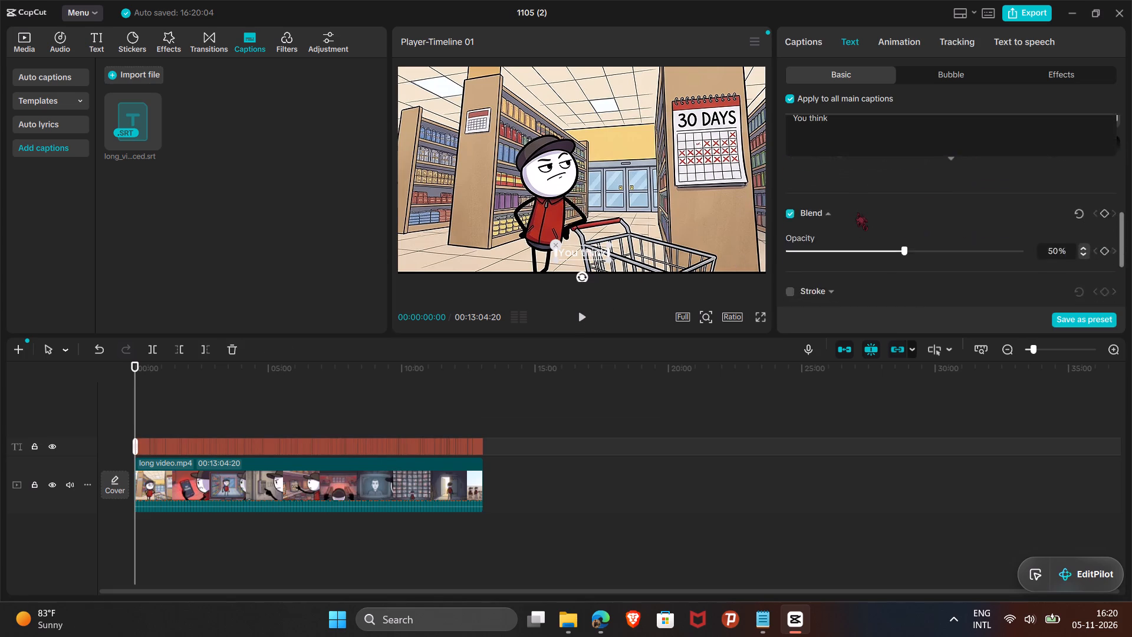
pyautogui.scroll(-1, 857, 212)
pyautogui.click(906, 193)
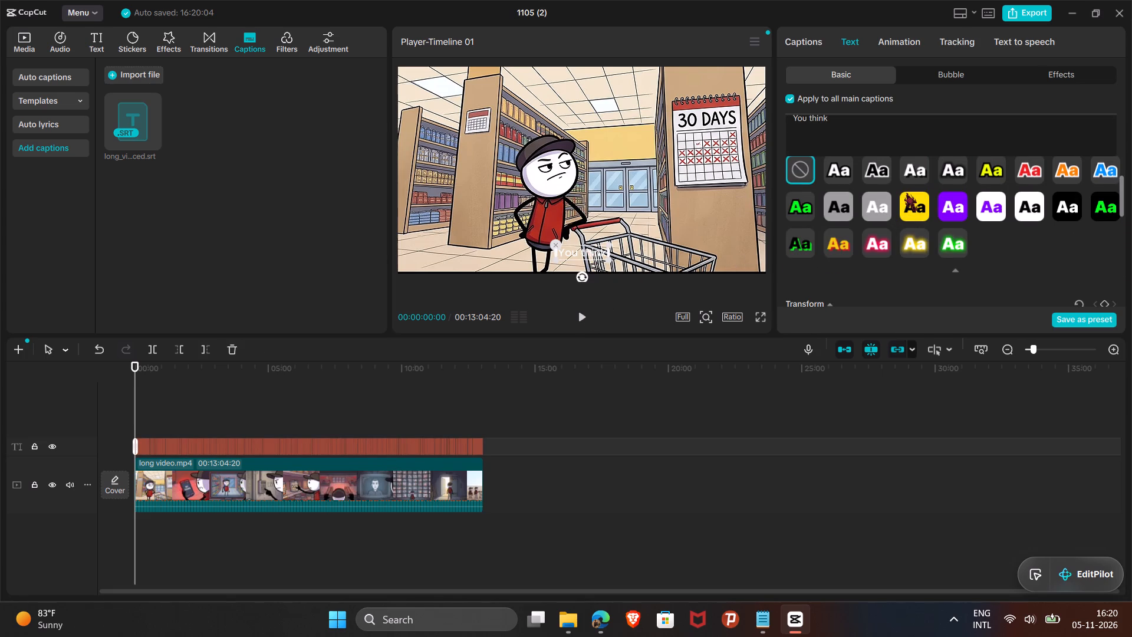
pyautogui.click(908, 199)
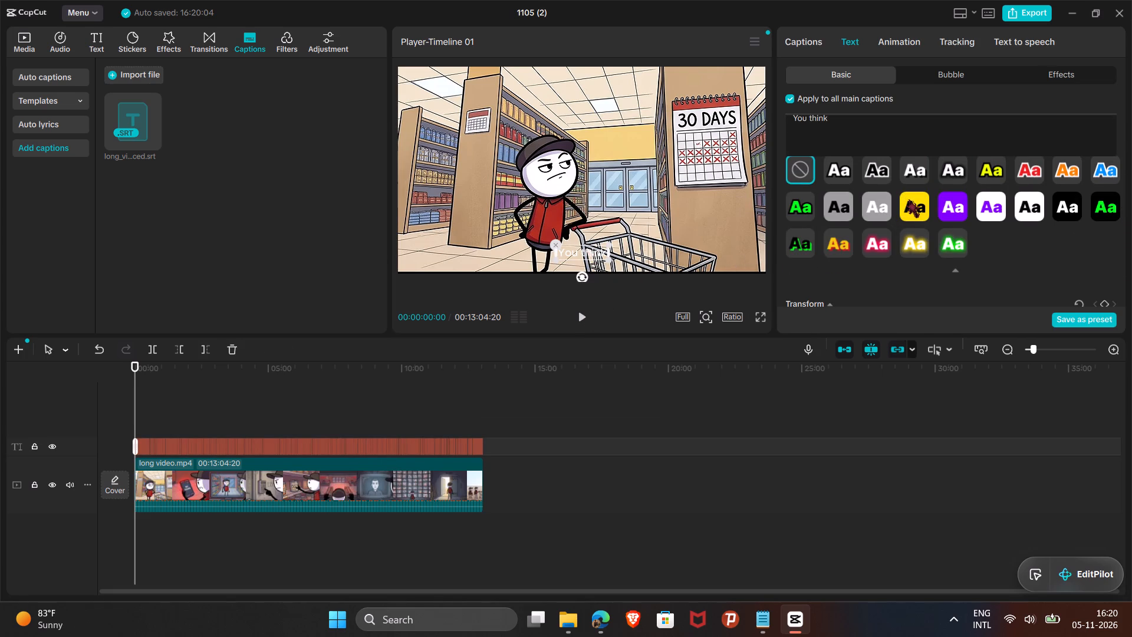
pyautogui.doubleClick(908, 199)
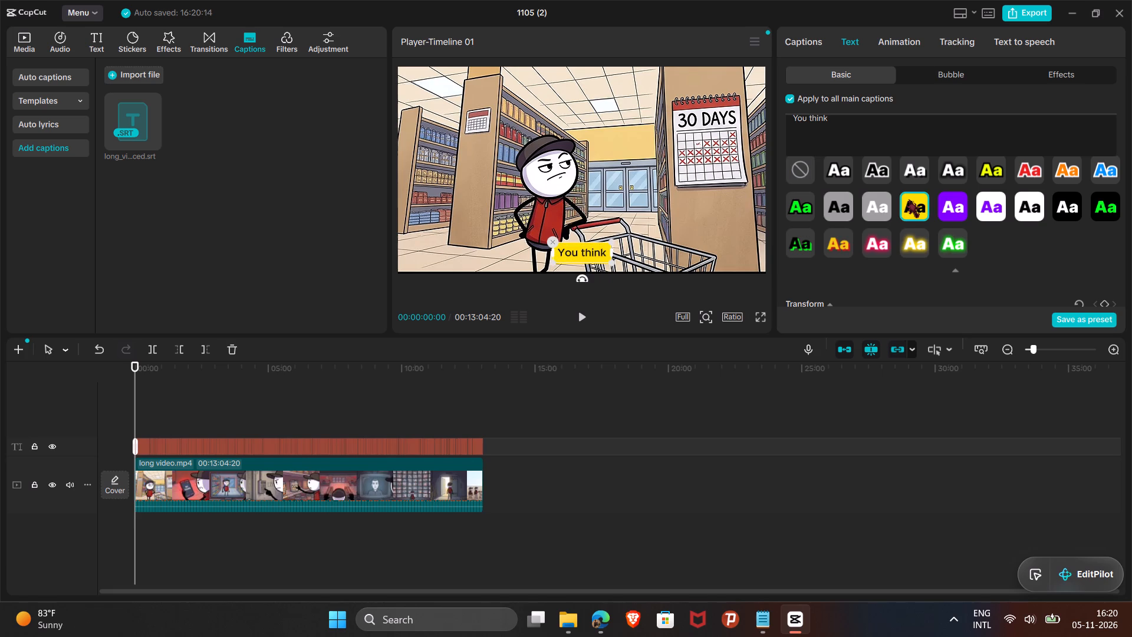
pyautogui.click(650, 406)
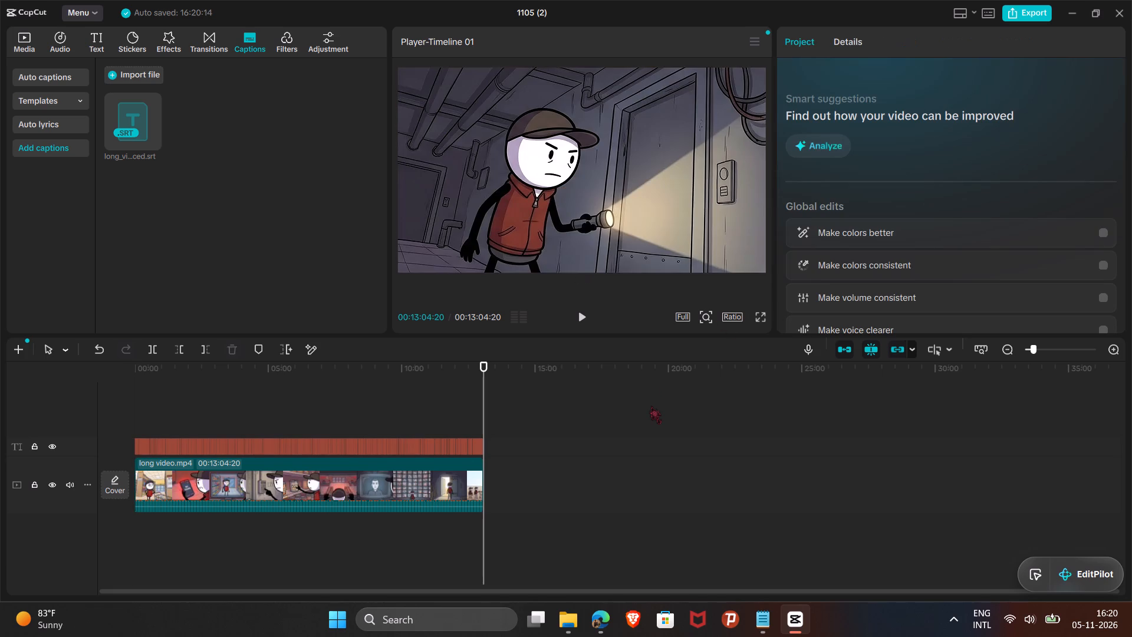
# Play the video from 00:00 to check the styled captions against the narration.
pyautogui.moveTo(480, 361); pyautogui.dragTo(479, 361)
pyautogui.moveTo(479, 361); pyautogui.dragTo(124, 343)
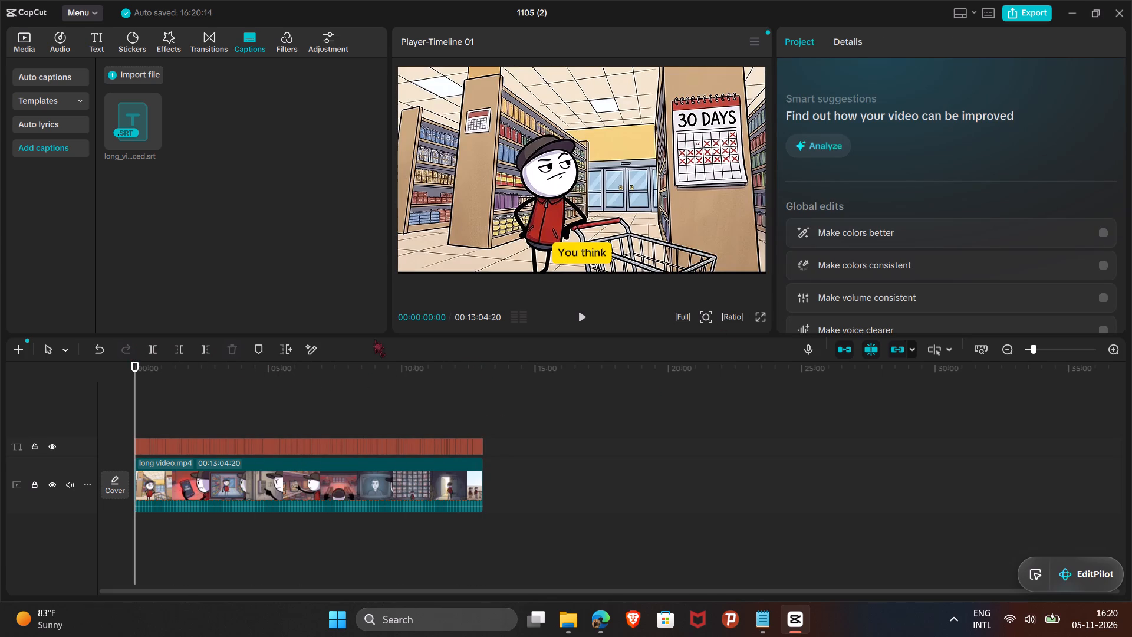
pyautogui.click(581, 318)
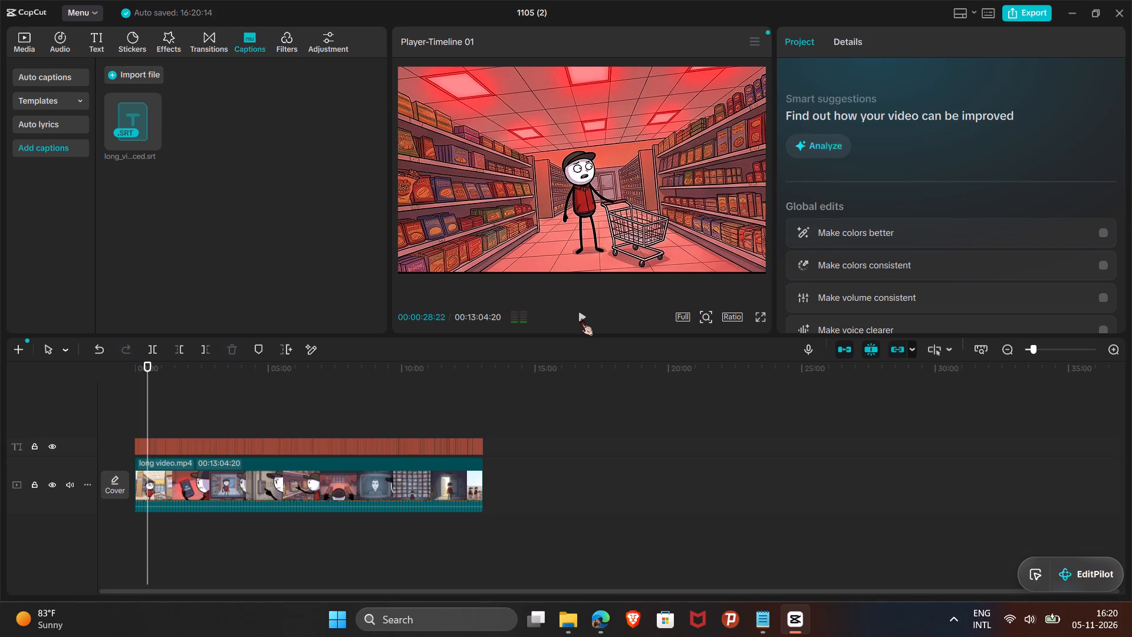
pyautogui.write('22')
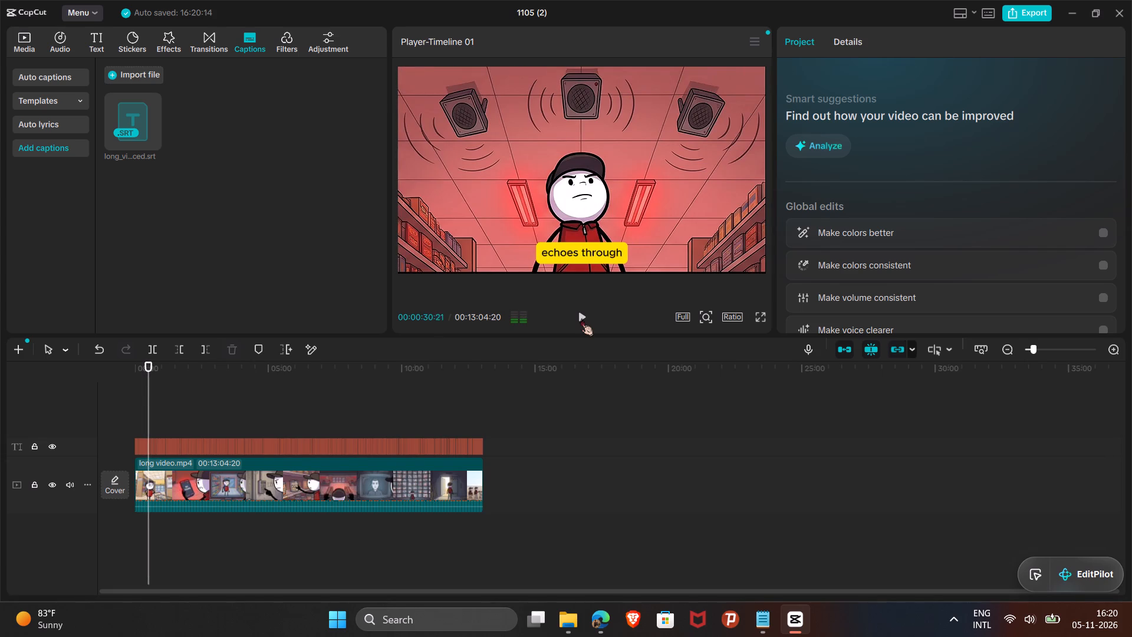
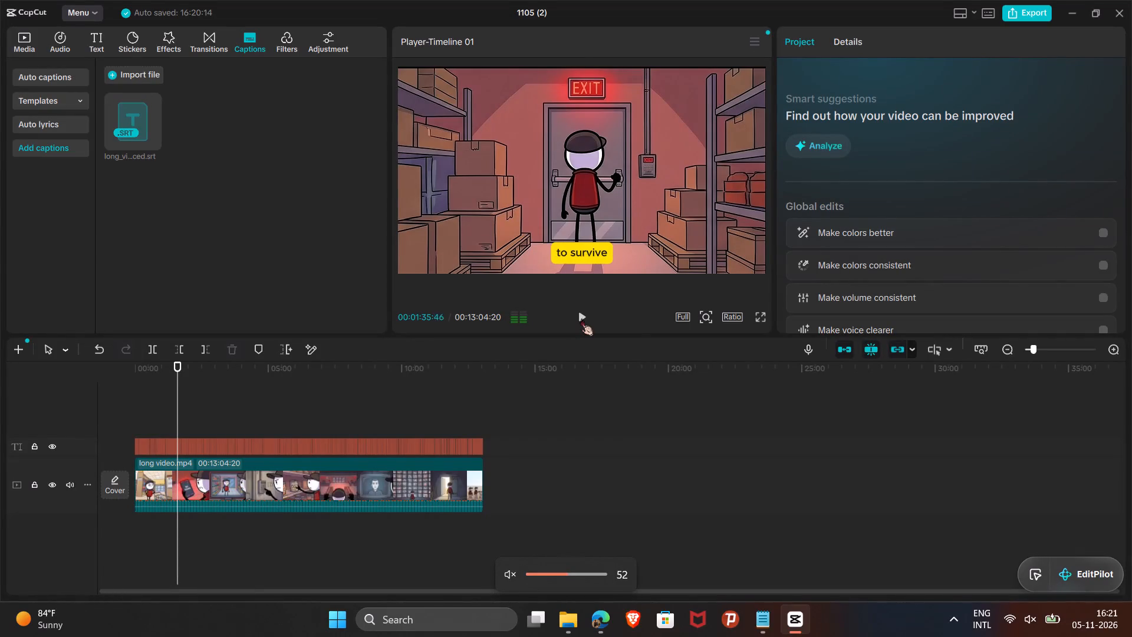
# Play a short stretch of the video from about 00:01:35 to check the styled captions against the narration.
pyautogui.press('space')
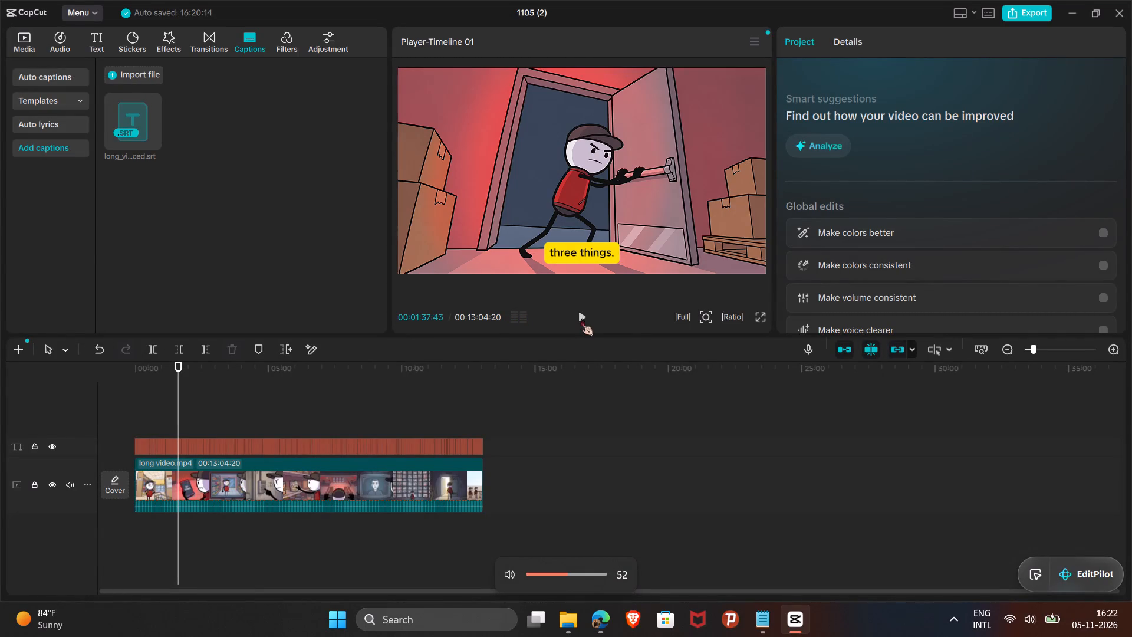
pyautogui.press('space')
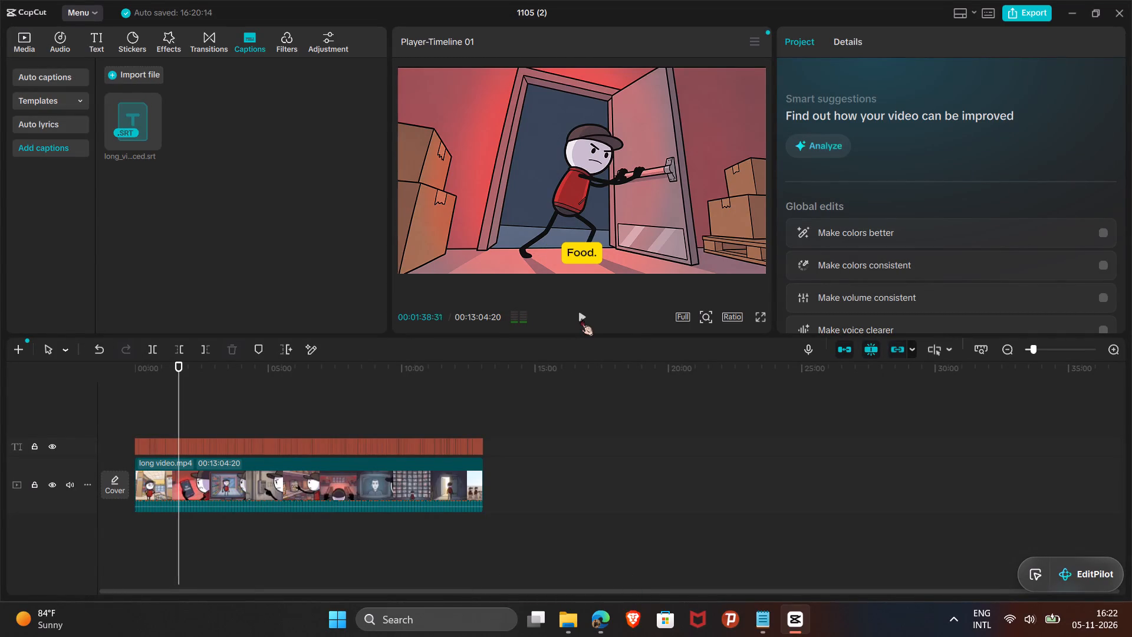
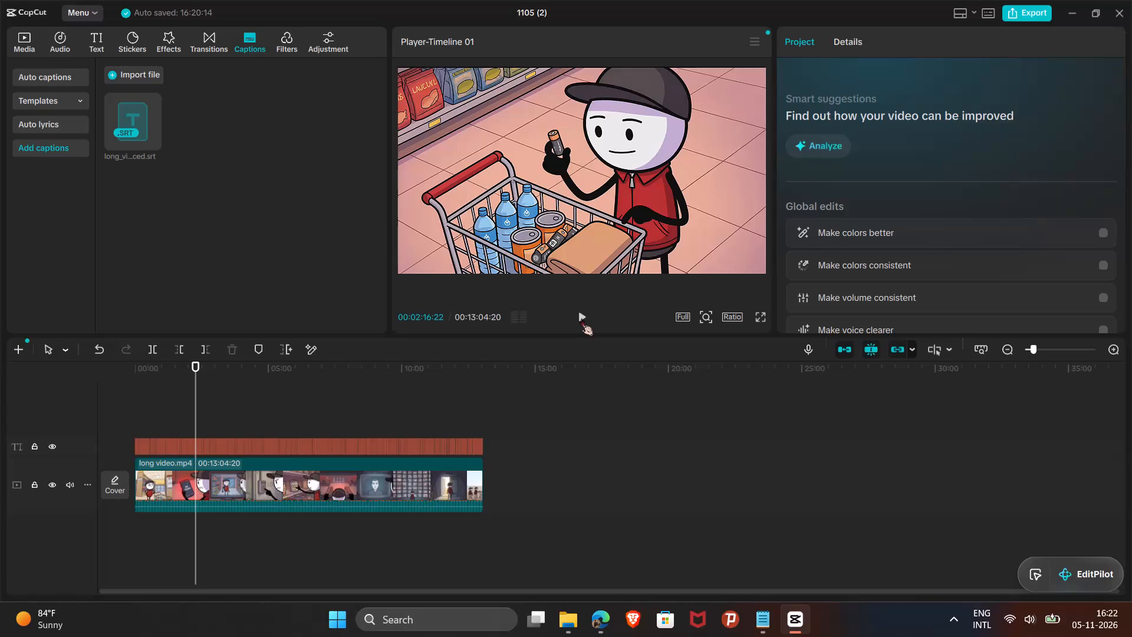
# Play the video from about 00:02:16 to 00:03:04 with pauses to check the captions' timing and wording against the narration.
pyautogui.press('space')
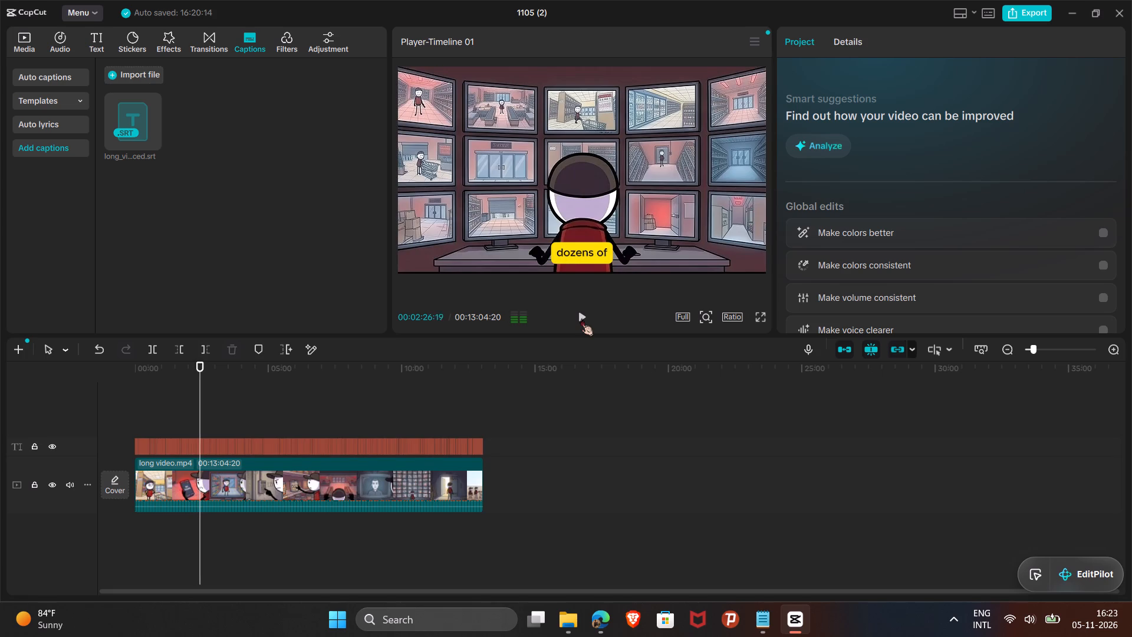
pyautogui.press('space')
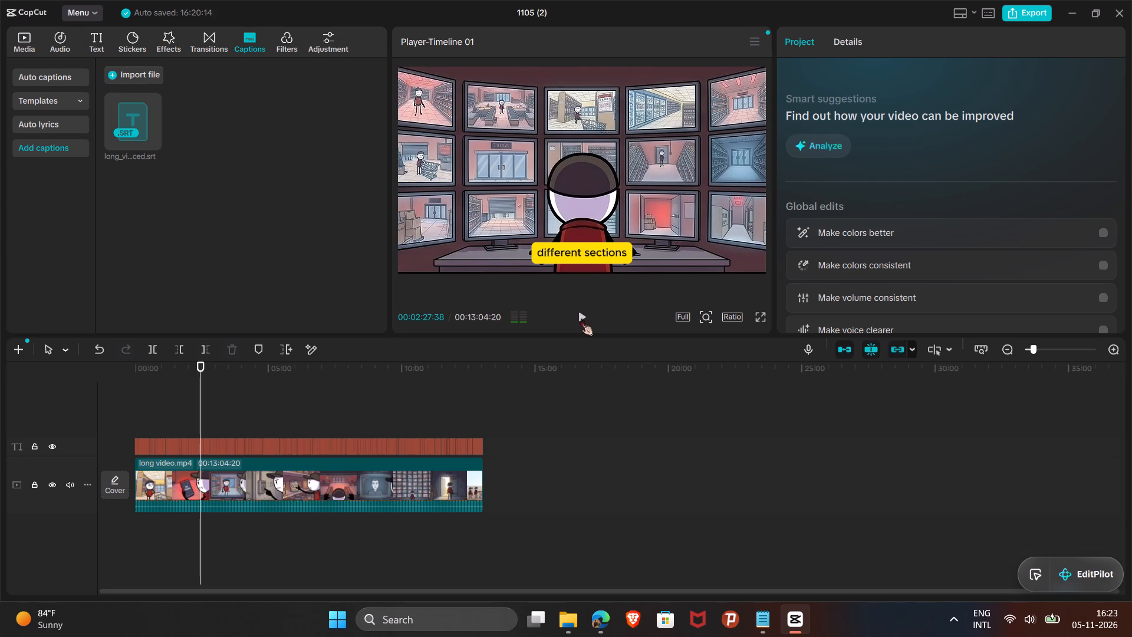
pyautogui.press('space')
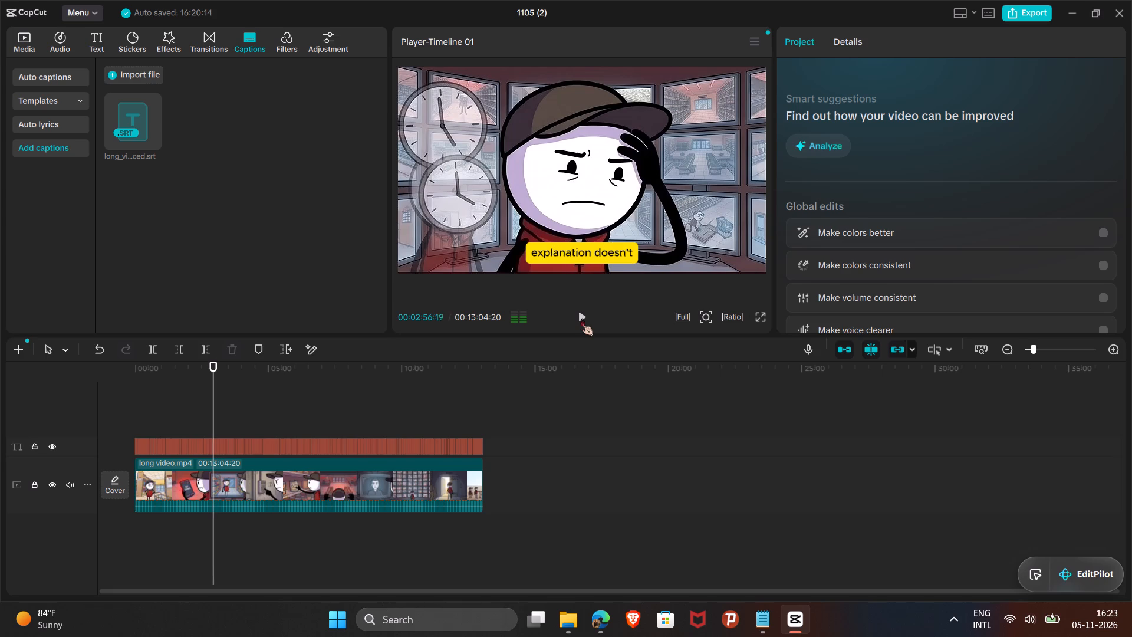
pyautogui.press('space')
pyautogui.press('space')
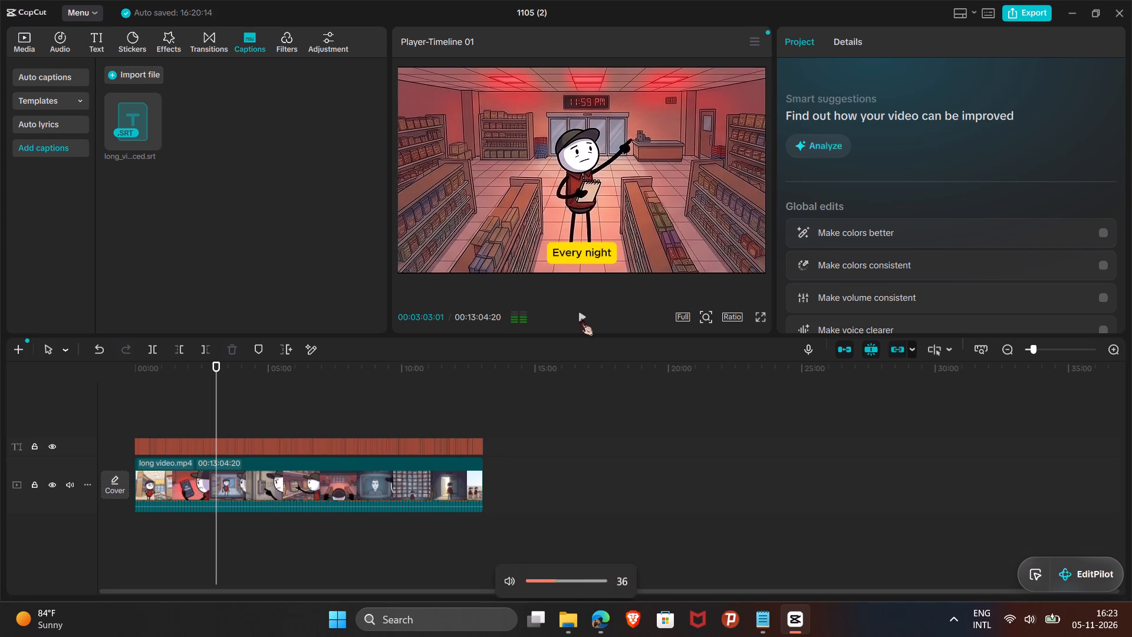
pyautogui.press('space')
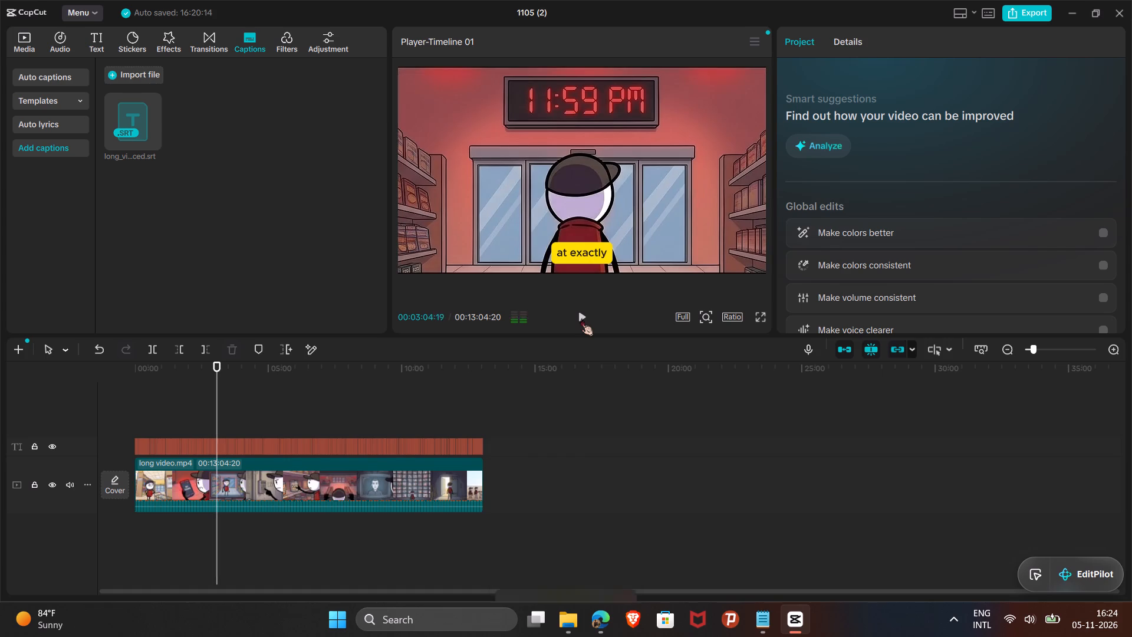
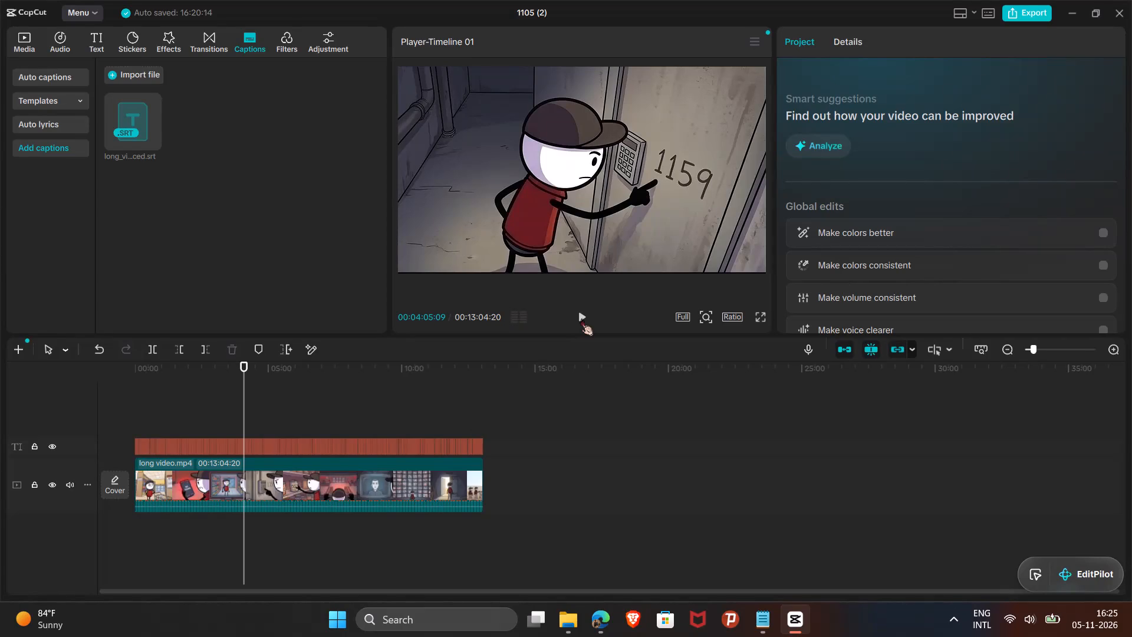
# Play the passages from about 00:04:05 to 00:04:14 and 00:04:41 to 00:05:02 with pauses, checking the captions against the narration.
pyautogui.press('space')
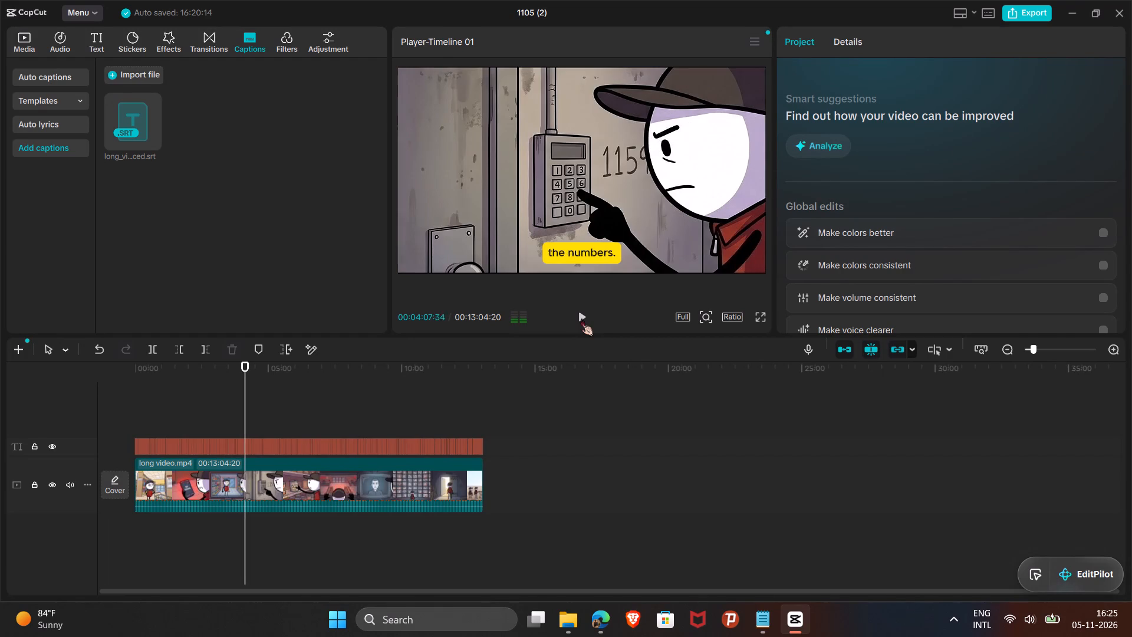
pyautogui.press('space')
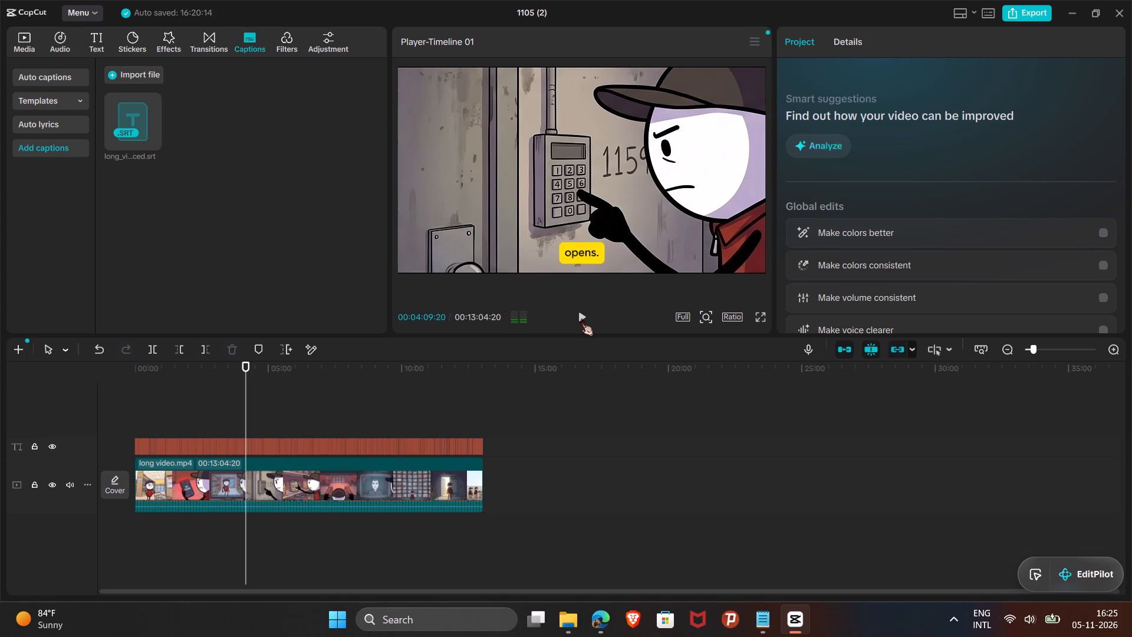
pyautogui.press('space')
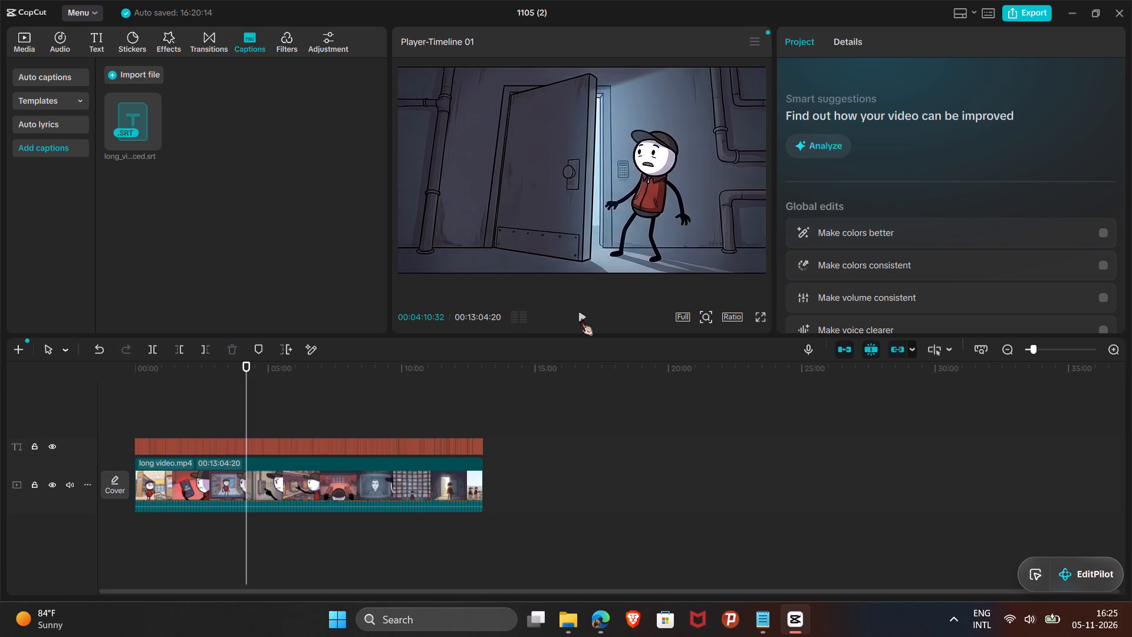
pyautogui.press('space')
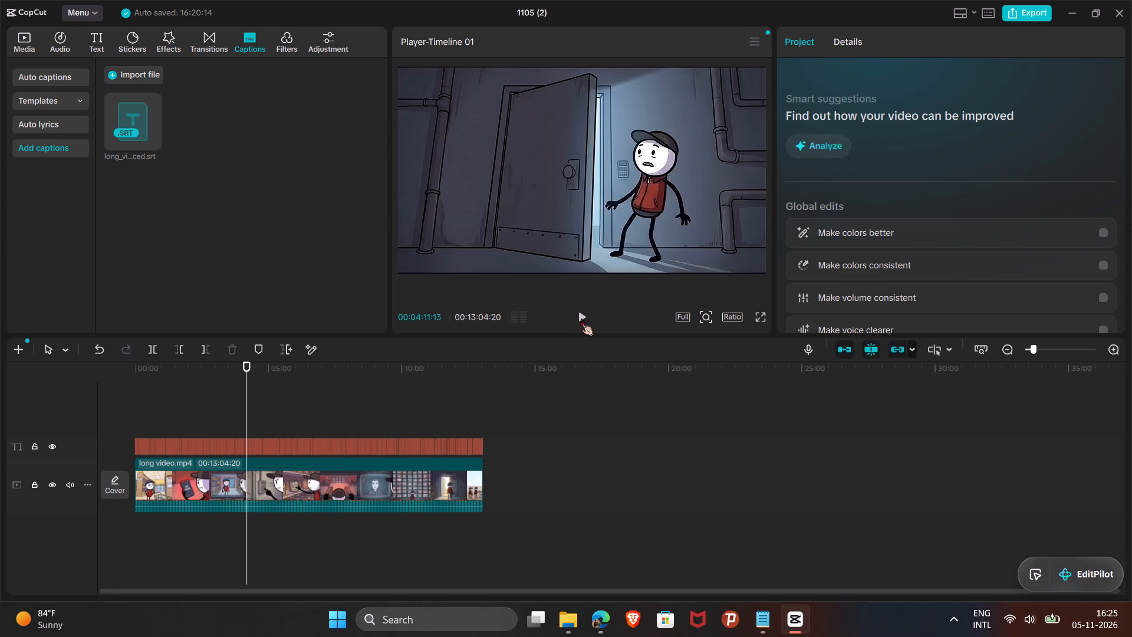
pyautogui.press('space')
pyautogui.press('space')
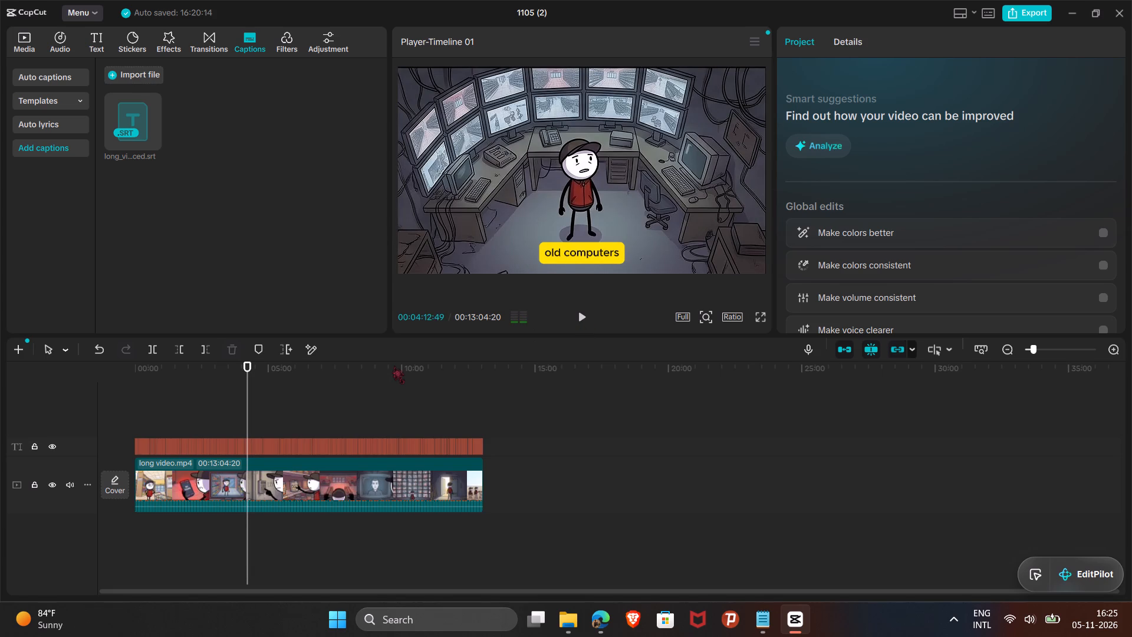
pyautogui.press('space')
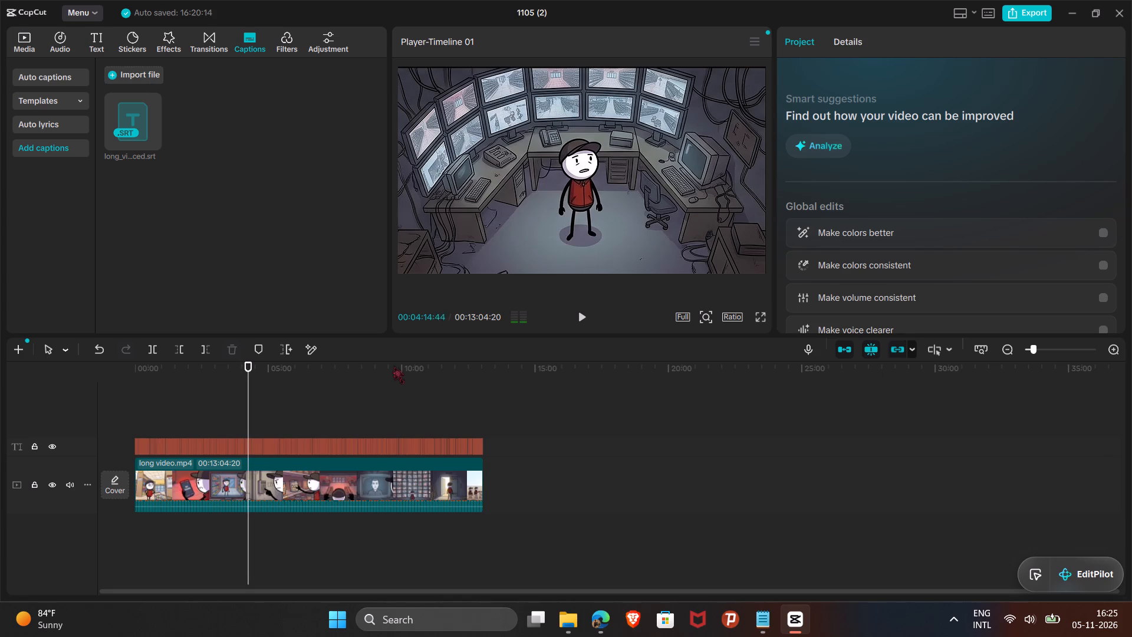
pyautogui.moveTo(250, 365); pyautogui.dragTo(272, 362)
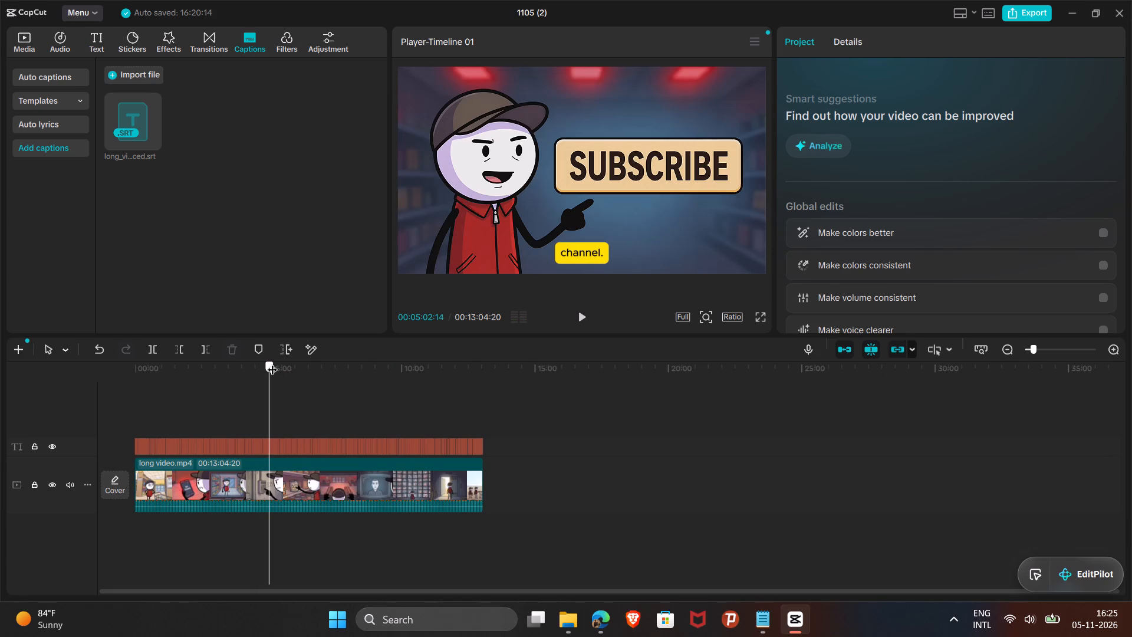
pyautogui.moveTo(272, 362); pyautogui.dragTo(264, 363)
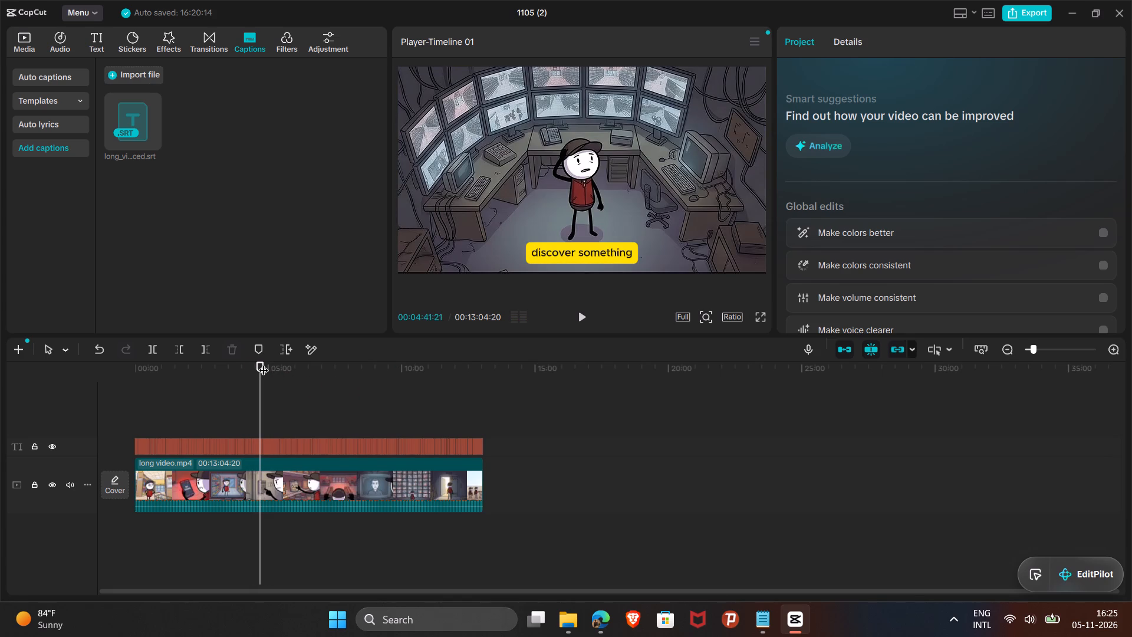
pyautogui.click(581, 313)
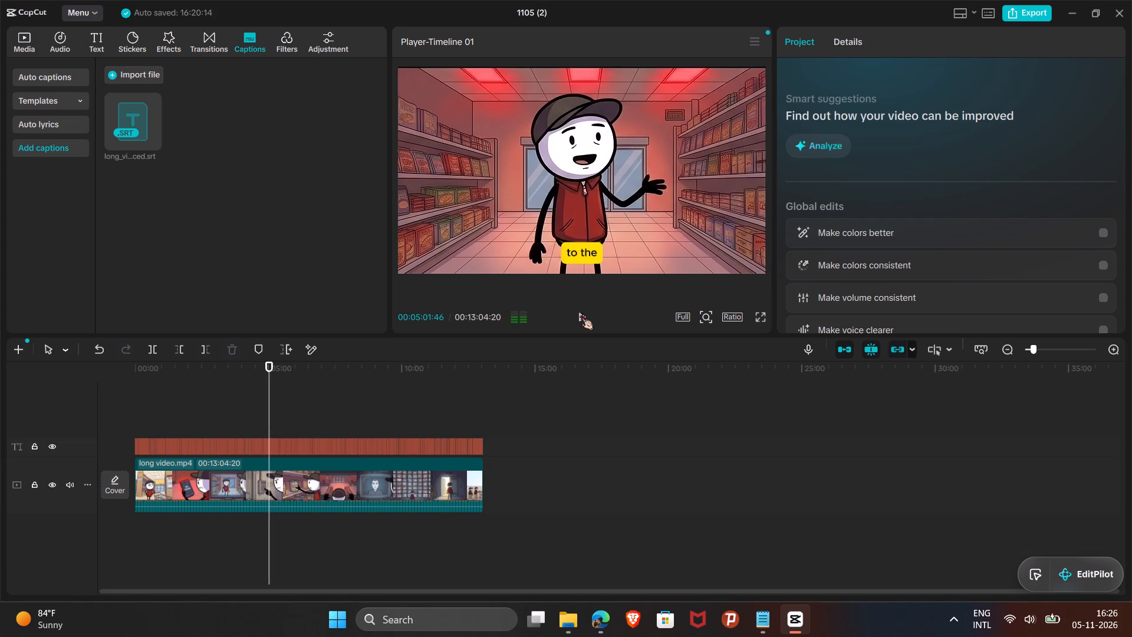
pyautogui.press('space')
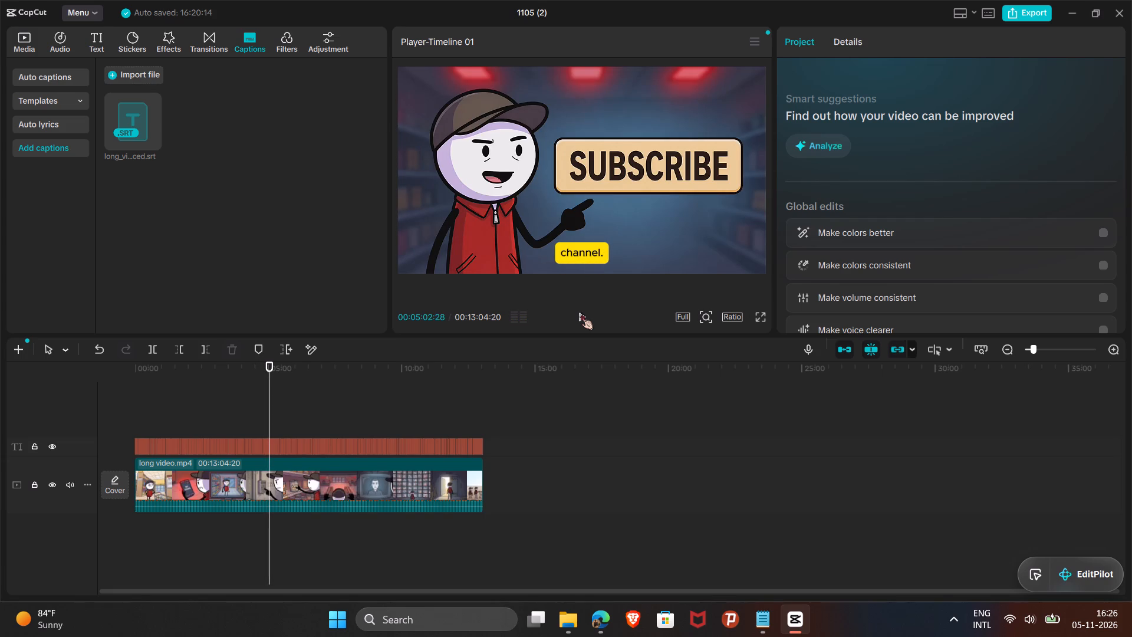
# Replay the narration around 00:04:57 to 00:05:00 in short stretches to find where the request to subscribe begins.
pyautogui.moveTo(272, 366); pyautogui.dragTo(265, 367)
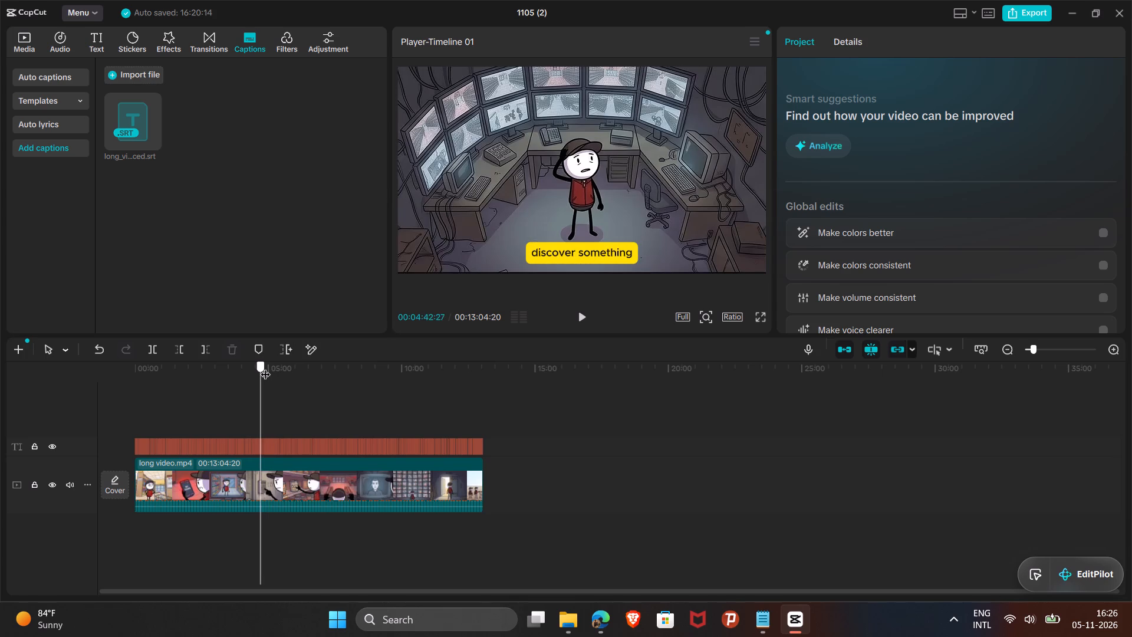
pyautogui.click(265, 367)
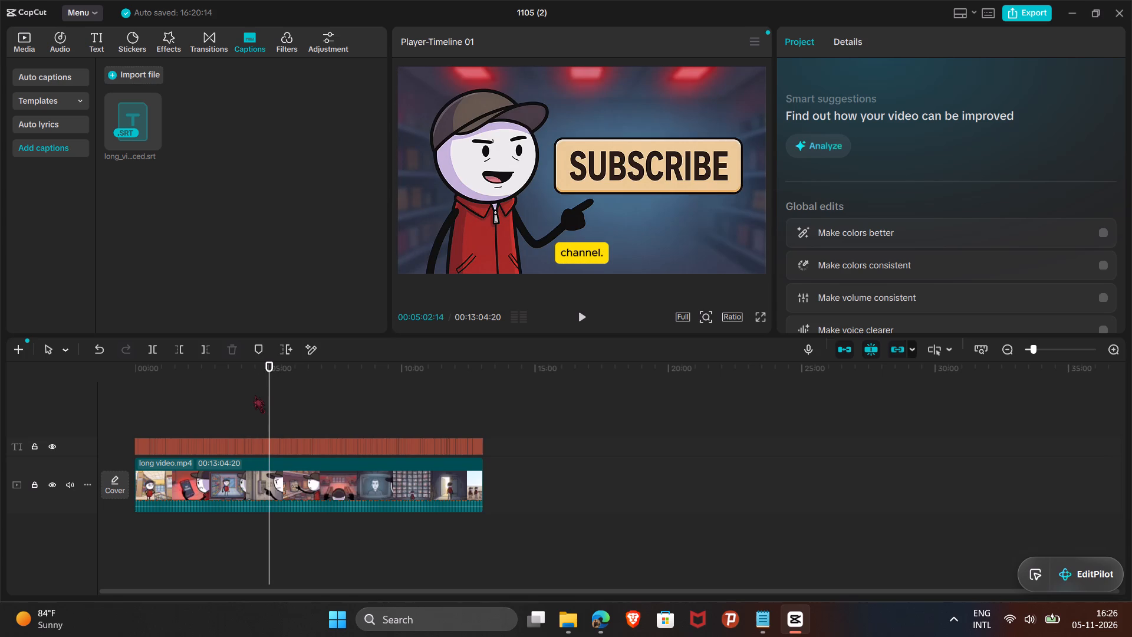
pyautogui.keyDown('ctrl'); pyautogui.scroll(16, 254, 395); pyautogui.keyUp('ctrl')
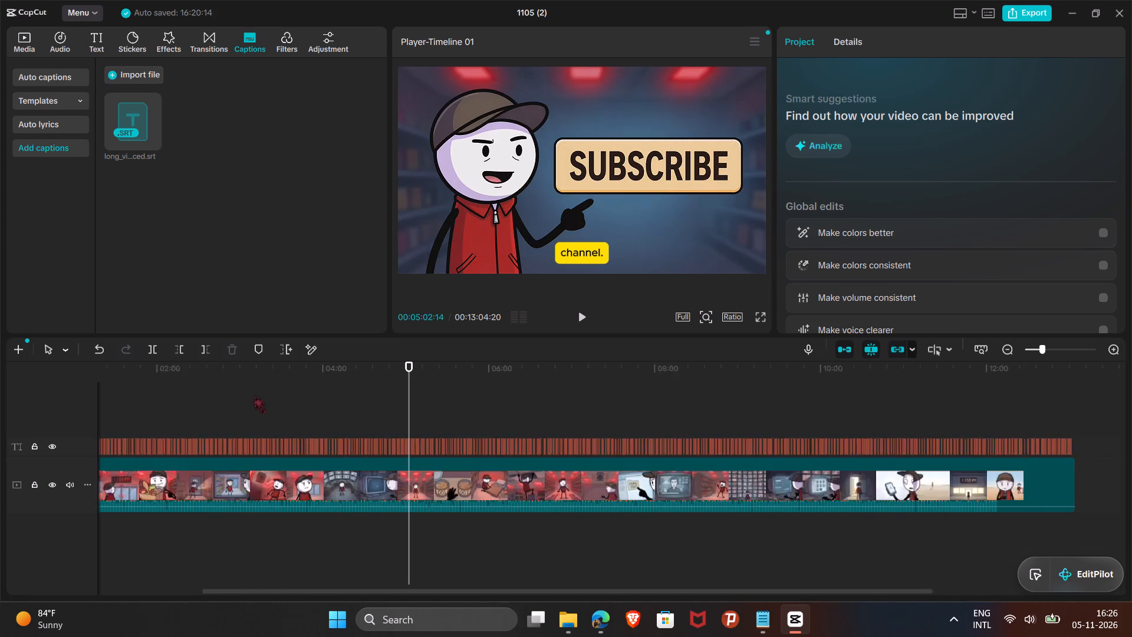
pyautogui.keyDown('ctrl'); pyautogui.scroll(7, 254, 395); pyautogui.keyUp('ctrl')
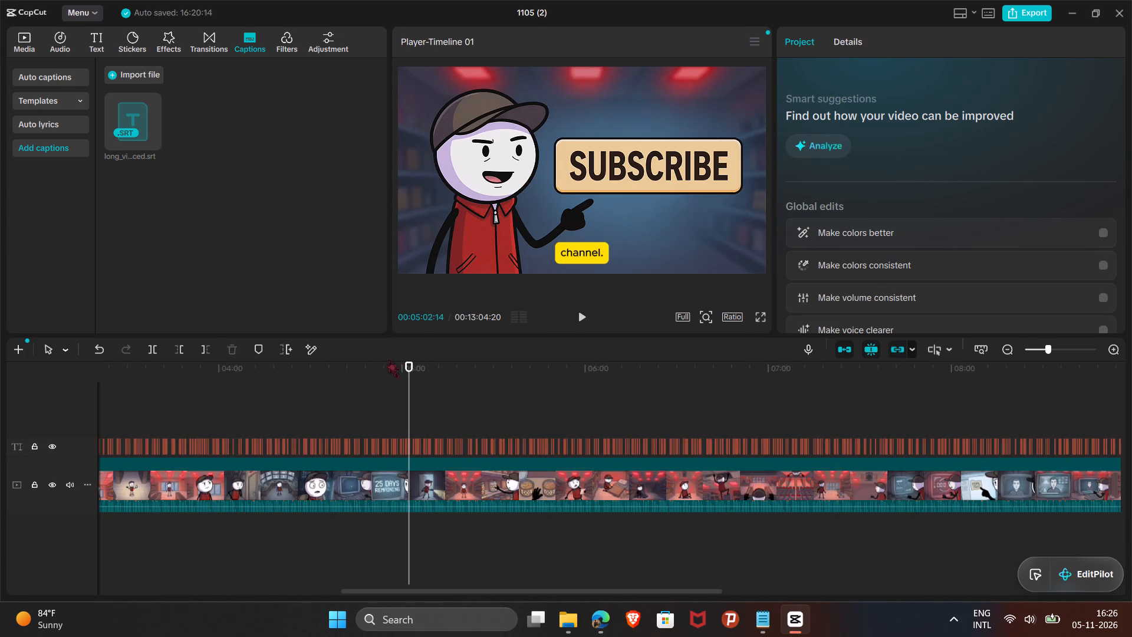
pyautogui.click(406, 363)
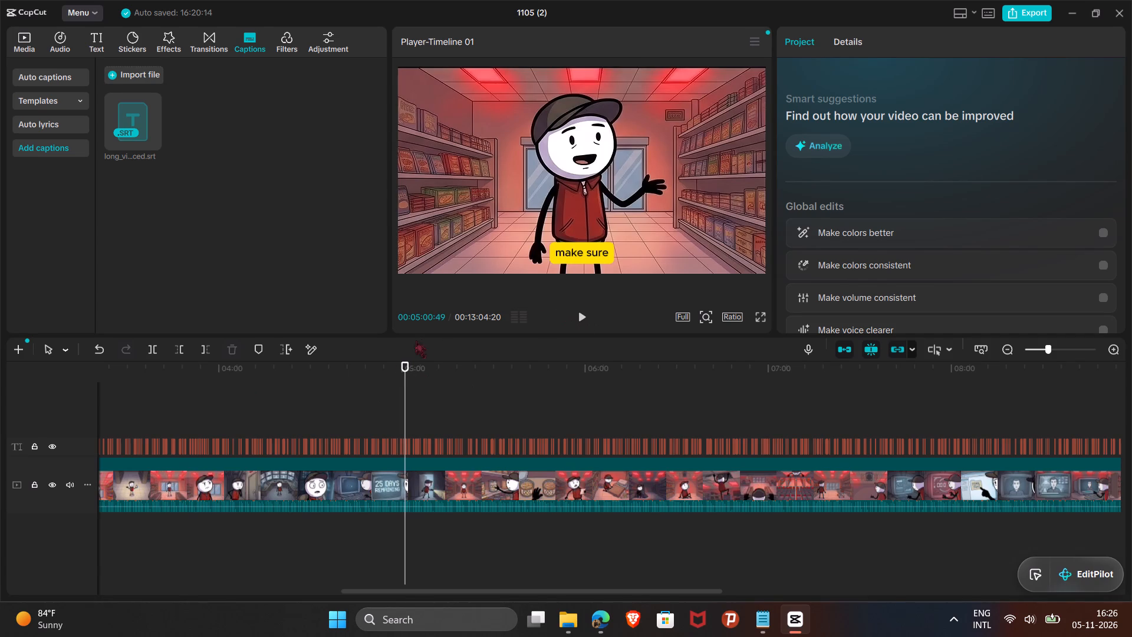
pyautogui.moveTo(406, 368); pyautogui.dragTo(403, 368)
pyautogui.moveTo(403, 368); pyautogui.dragTo(396, 368)
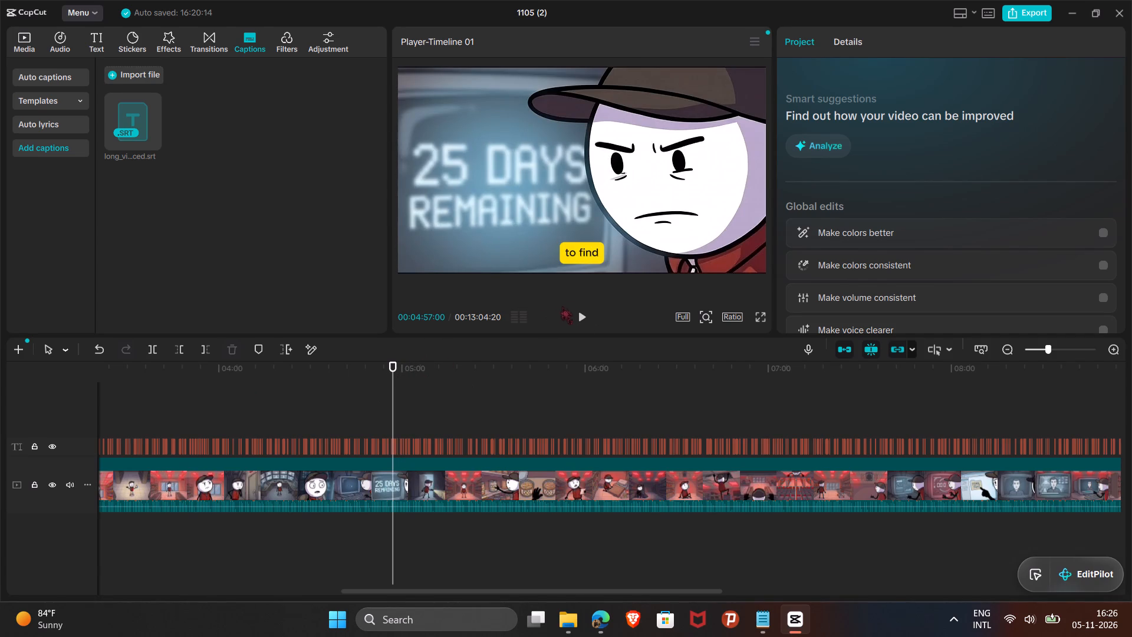
pyautogui.click(581, 309)
pyautogui.click(581, 309)
pyautogui.click(581, 309)
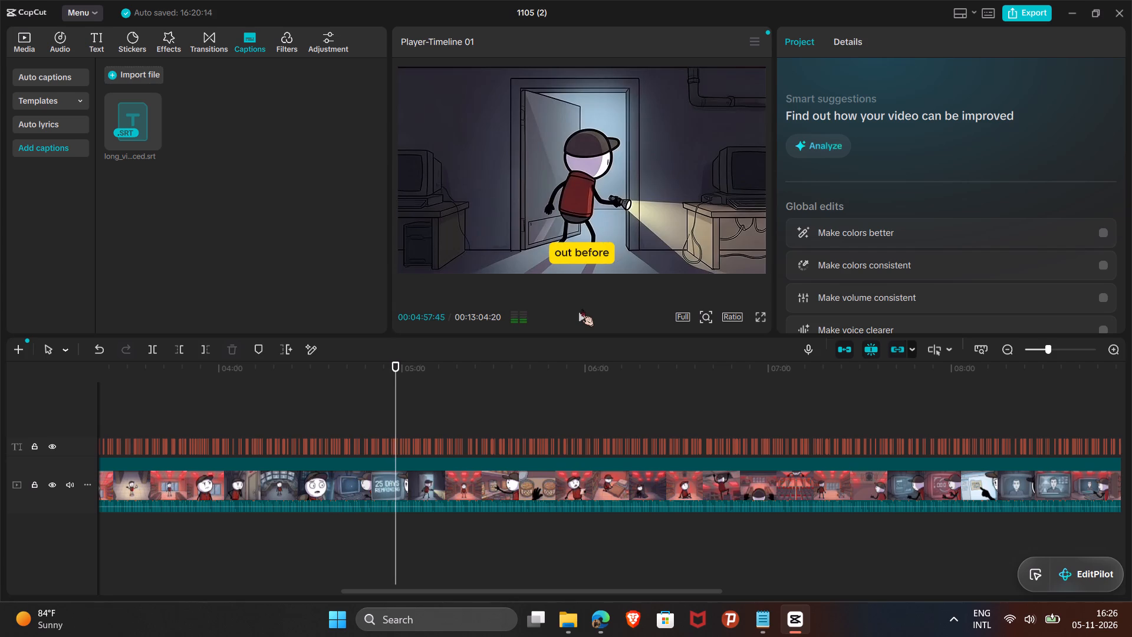
pyautogui.click(581, 309)
pyautogui.click(581, 309)
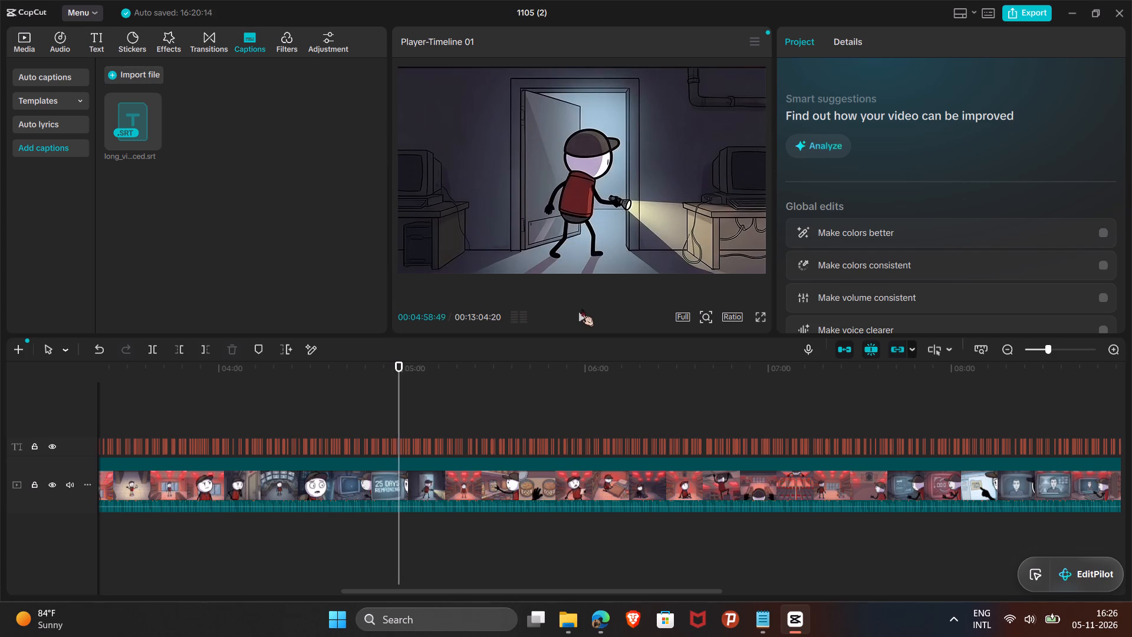
pyautogui.click(581, 309)
pyautogui.click(581, 309)
pyautogui.click(582, 313)
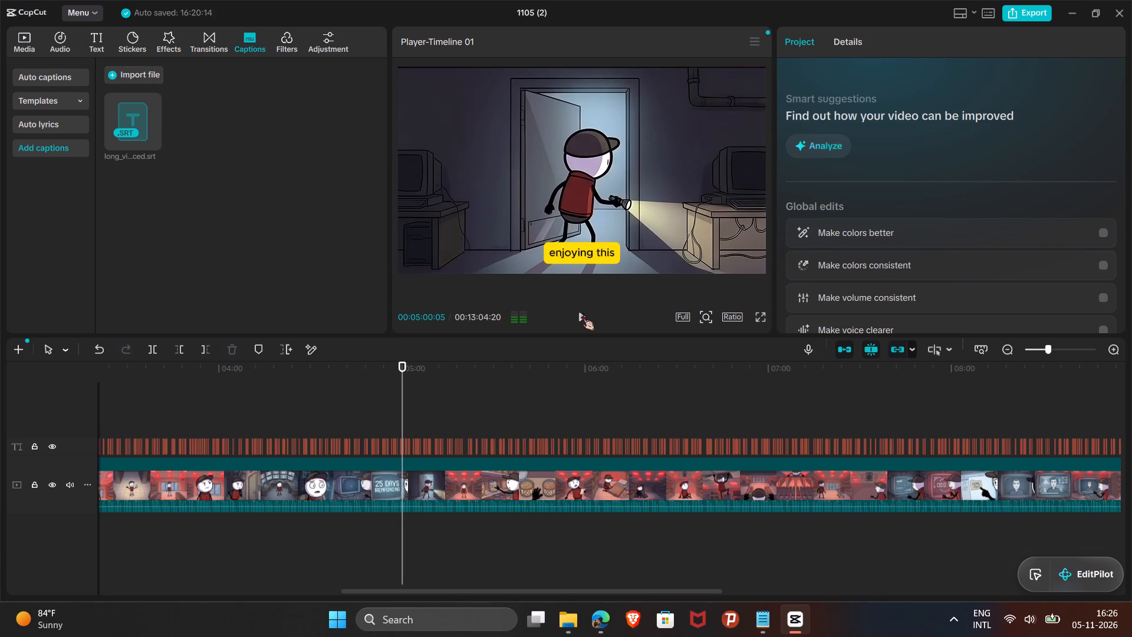
# Add the trending white like, subscribe and bell sticker on a track above the captions at 00:04:59:18, at the "If you're" caption.
pyautogui.click(404, 365)
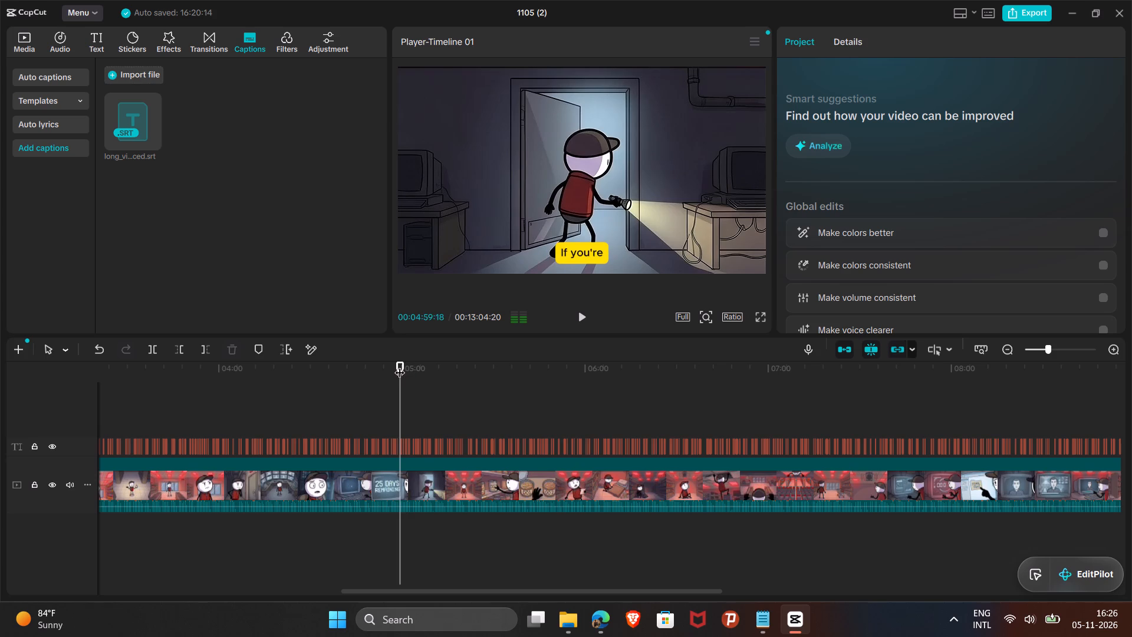
pyautogui.click(131, 45)
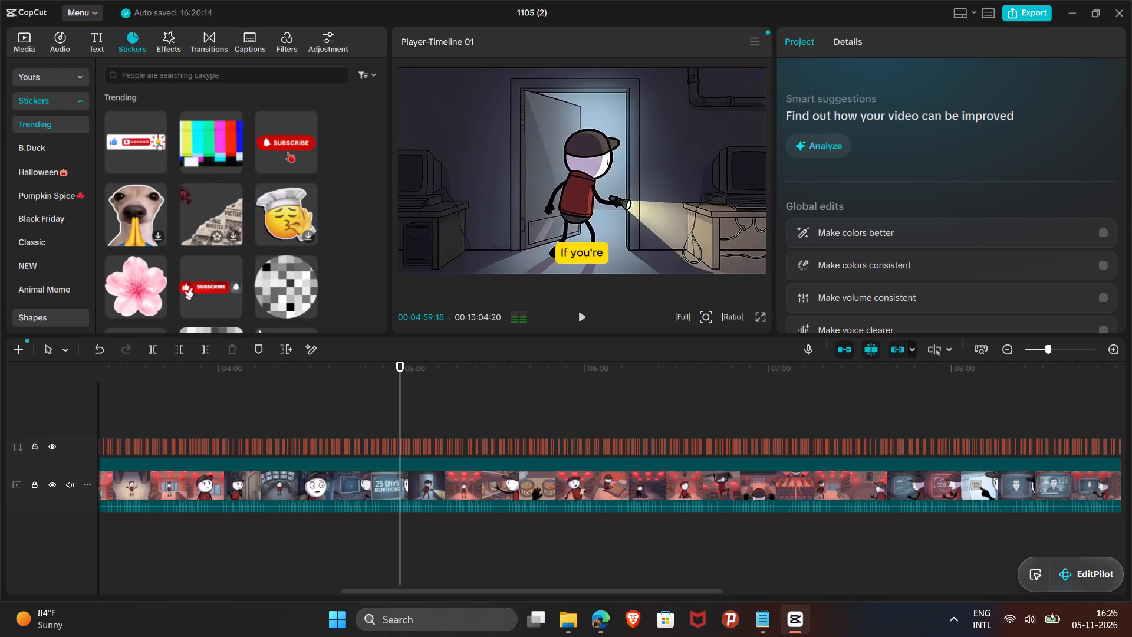
pyautogui.moveTo(146, 148); pyautogui.dragTo(526, 218)
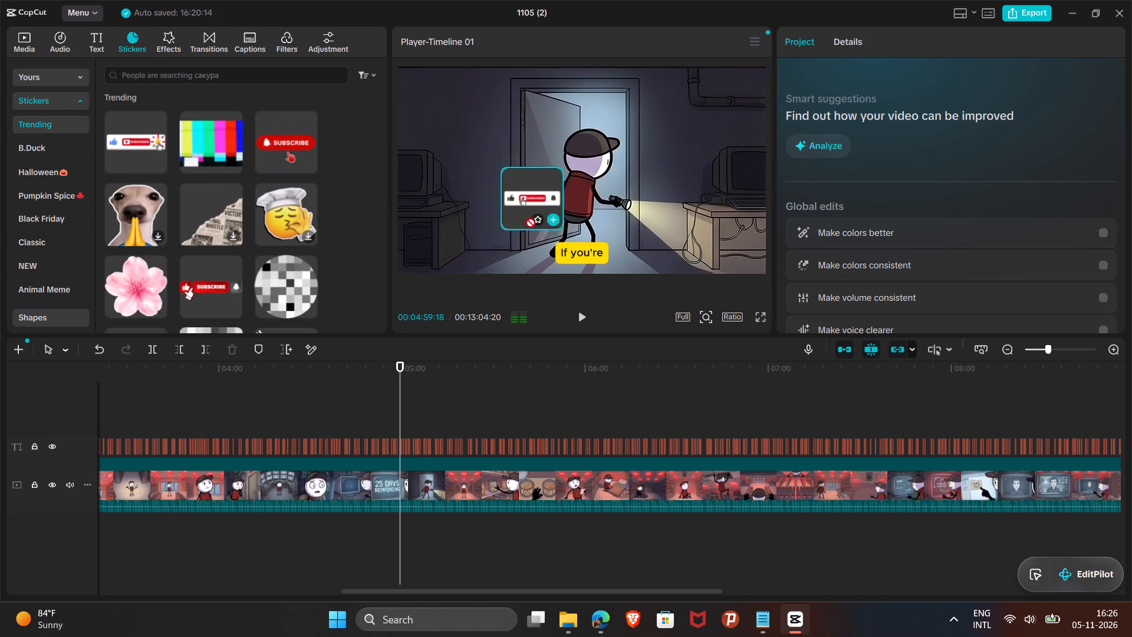
pyautogui.moveTo(526, 218); pyautogui.dragTo(560, 224)
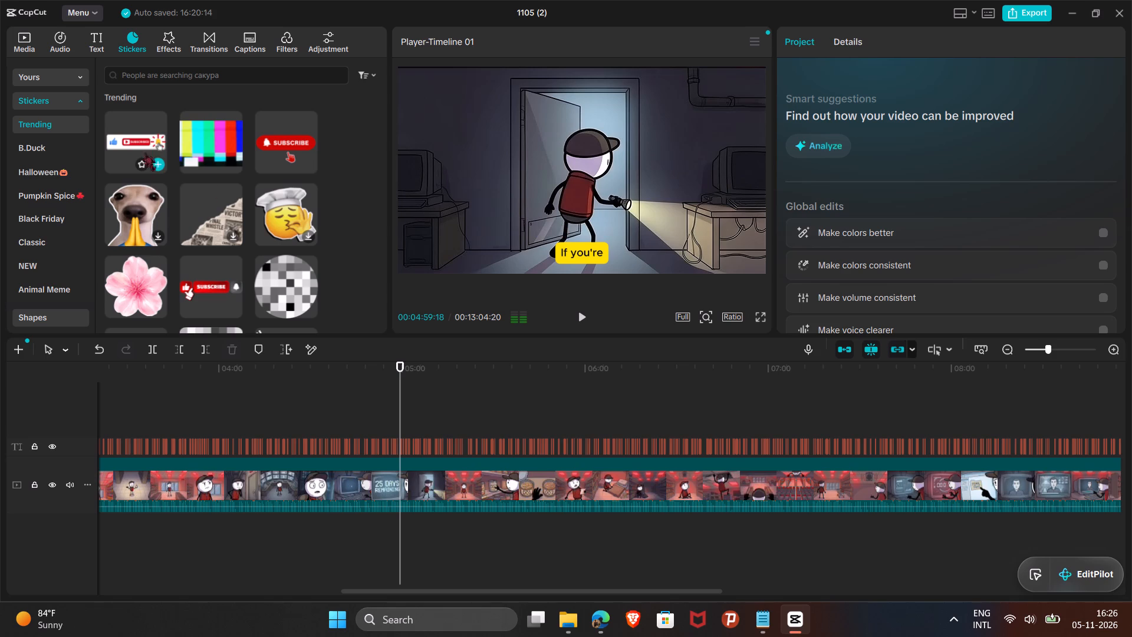
pyautogui.moveTo(141, 147); pyautogui.dragTo(403, 421)
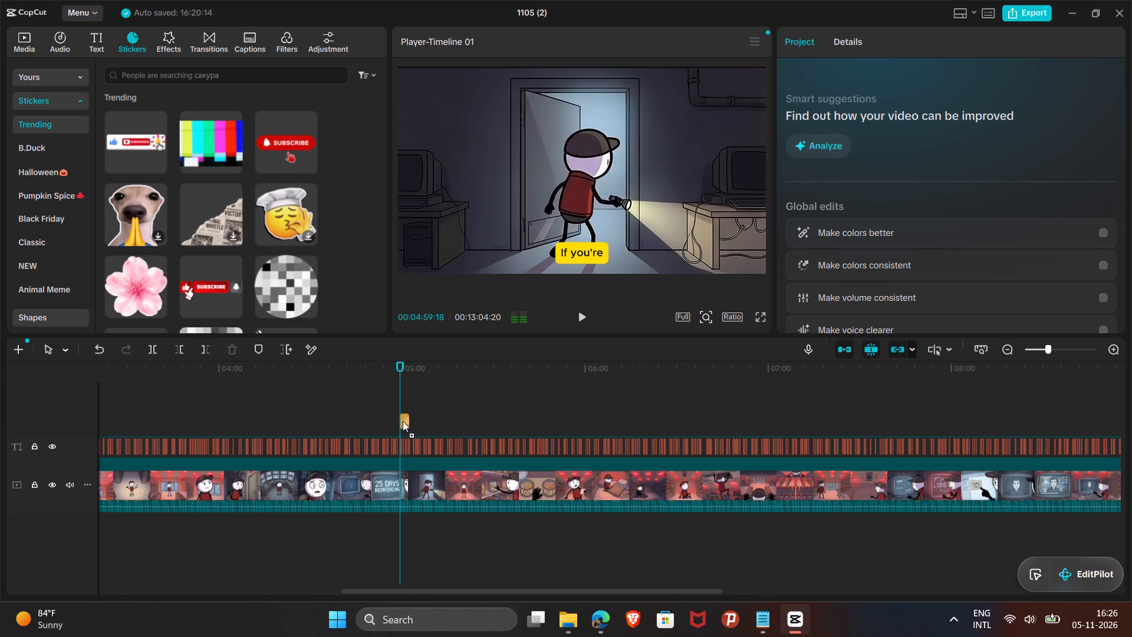
pyautogui.moveTo(403, 421); pyautogui.dragTo(402, 421)
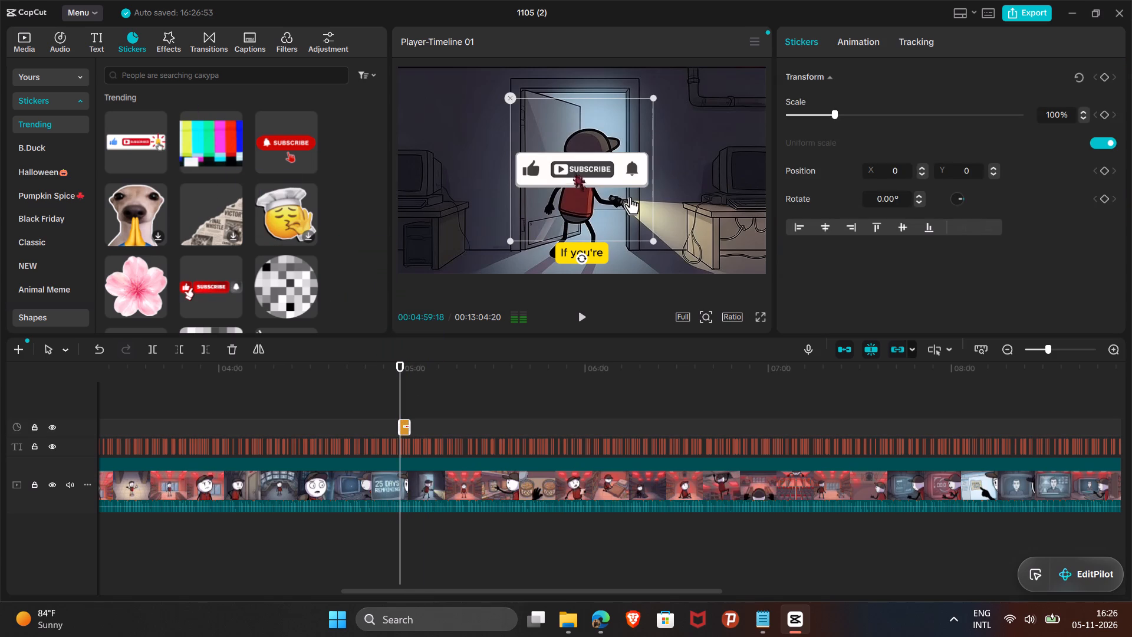
# Move the subscribe sticker down over the caption at the bottom centre of the frame, to about X 69, Y -858.
pyautogui.moveTo(576, 170); pyautogui.dragTo(585, 254)
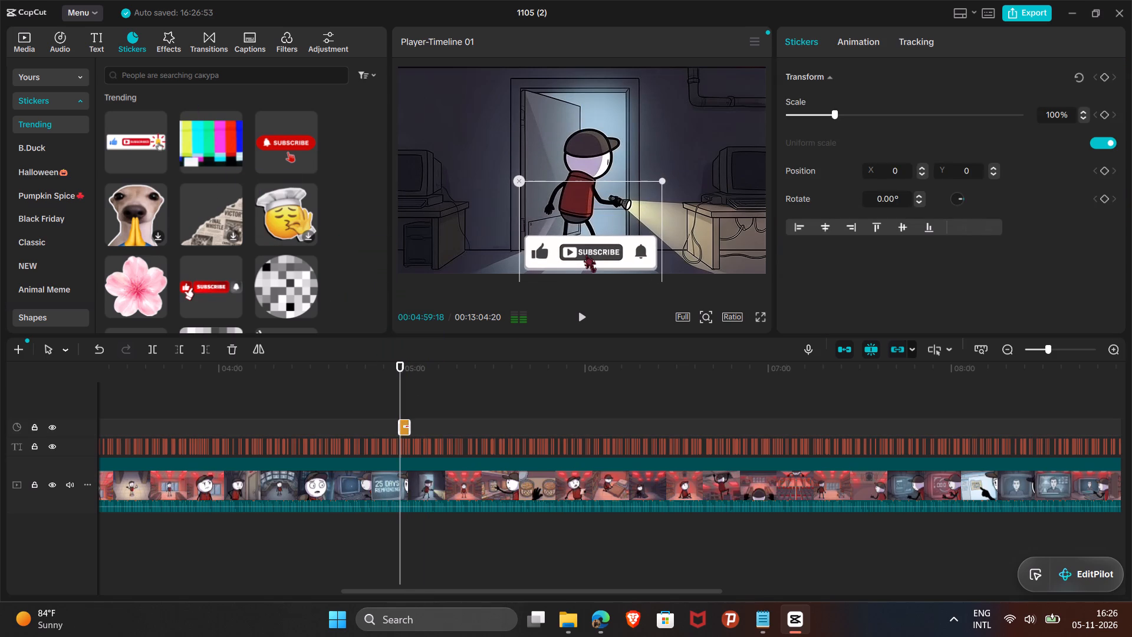
pyautogui.moveTo(585, 254); pyautogui.dragTo(583, 254)
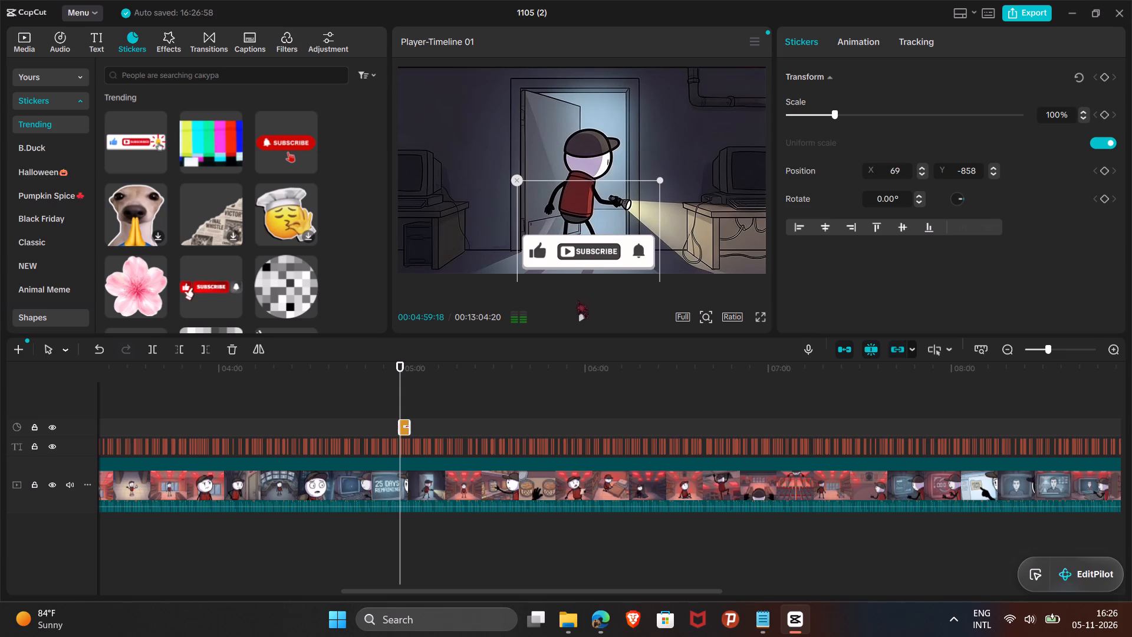
pyautogui.click(531, 359)
pyautogui.click(695, 186)
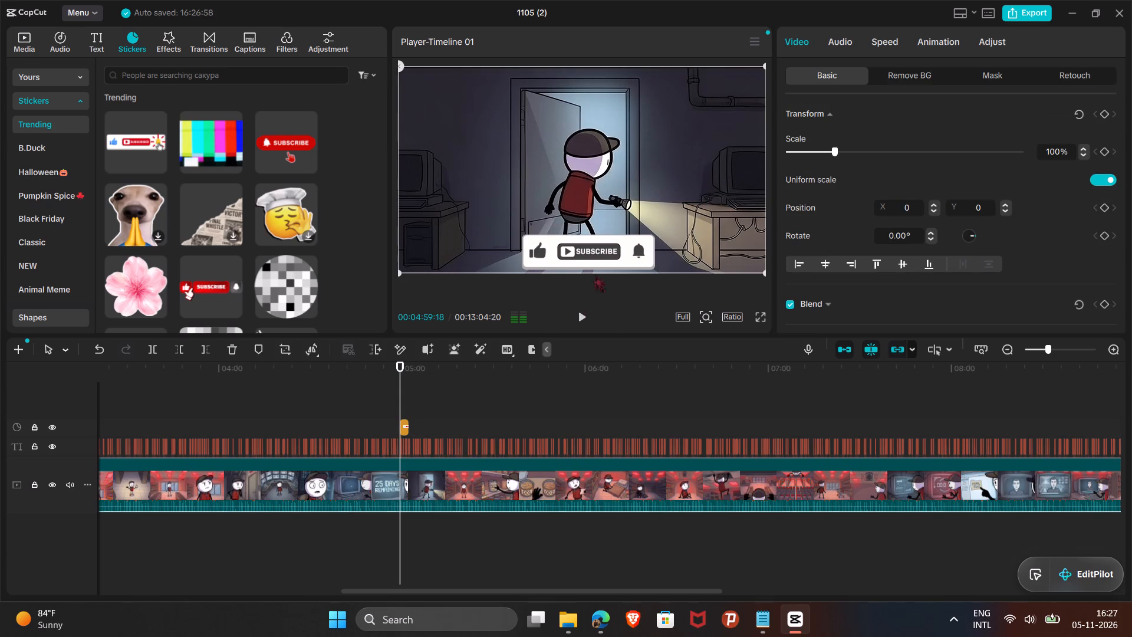
# Play the video through the sticker to 00:05:03:28, at the "It really" caption, and extend the sticker's end to that point.
pyautogui.click(583, 313)
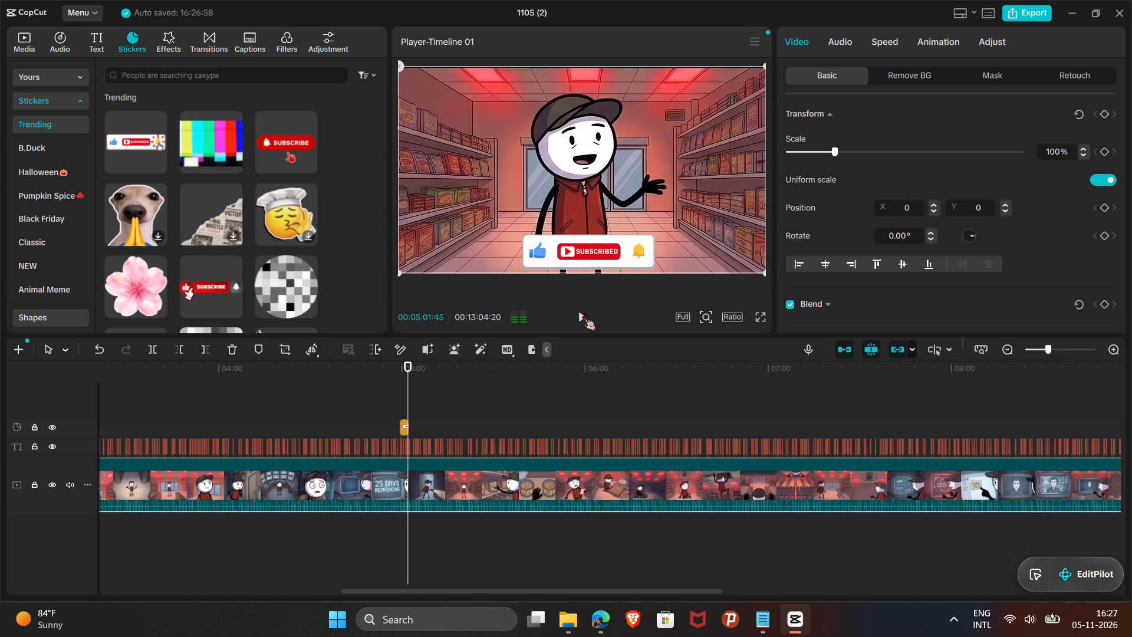
pyautogui.click(583, 313)
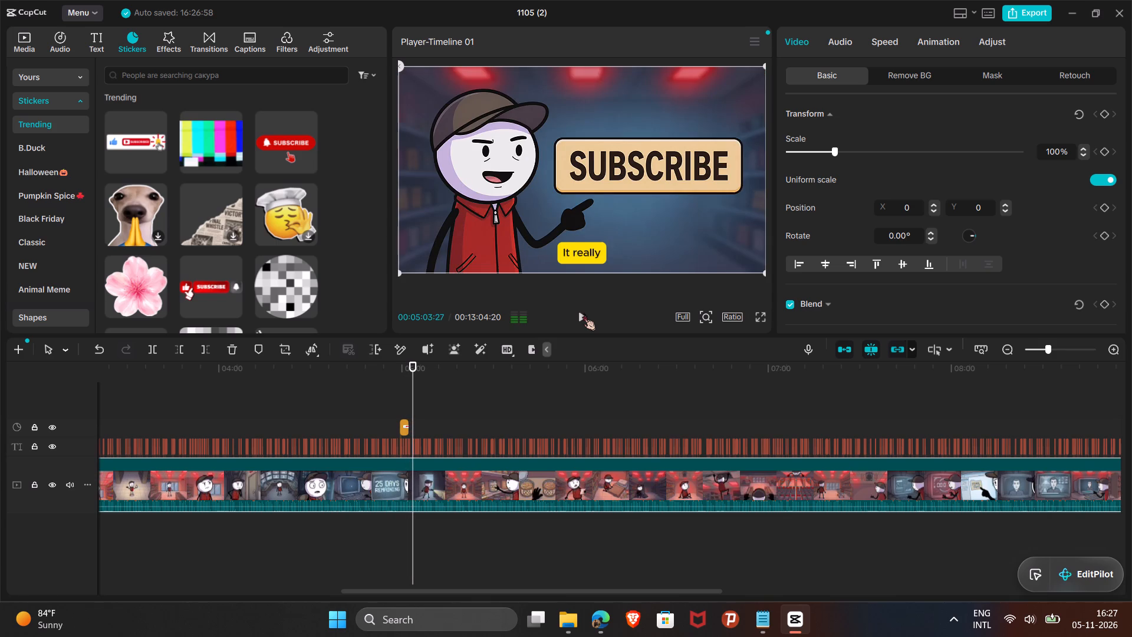
pyautogui.click(406, 431)
pyautogui.click(410, 431)
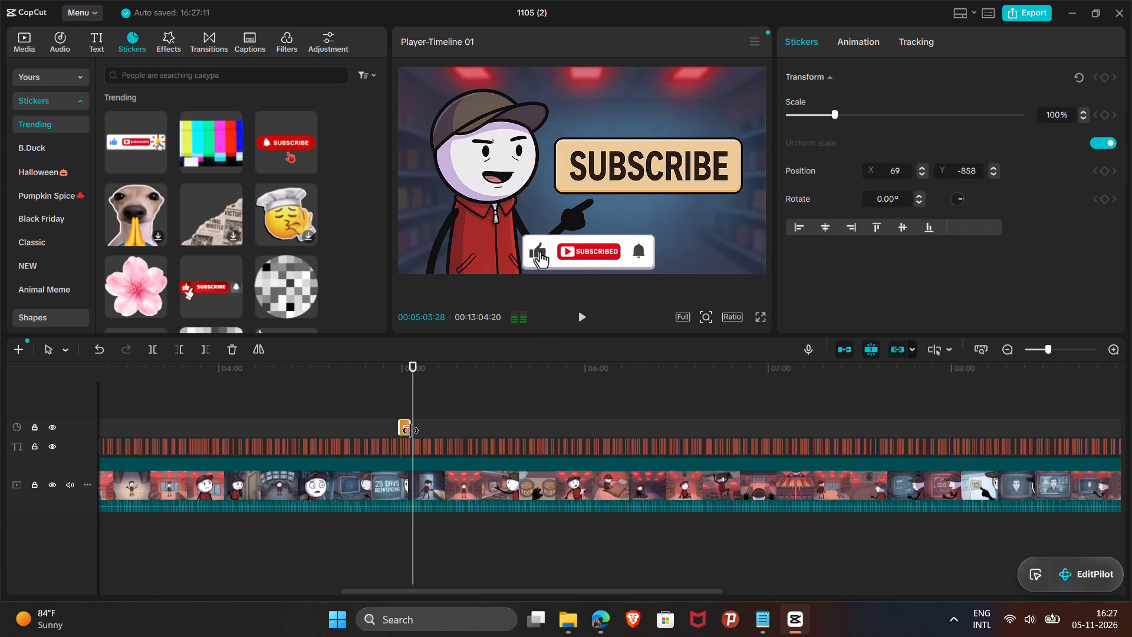
# Replay the section from about 00:04:56 to 00:05:07 to check the subscribe sticker's timing and position against the narration.
pyautogui.click(576, 312)
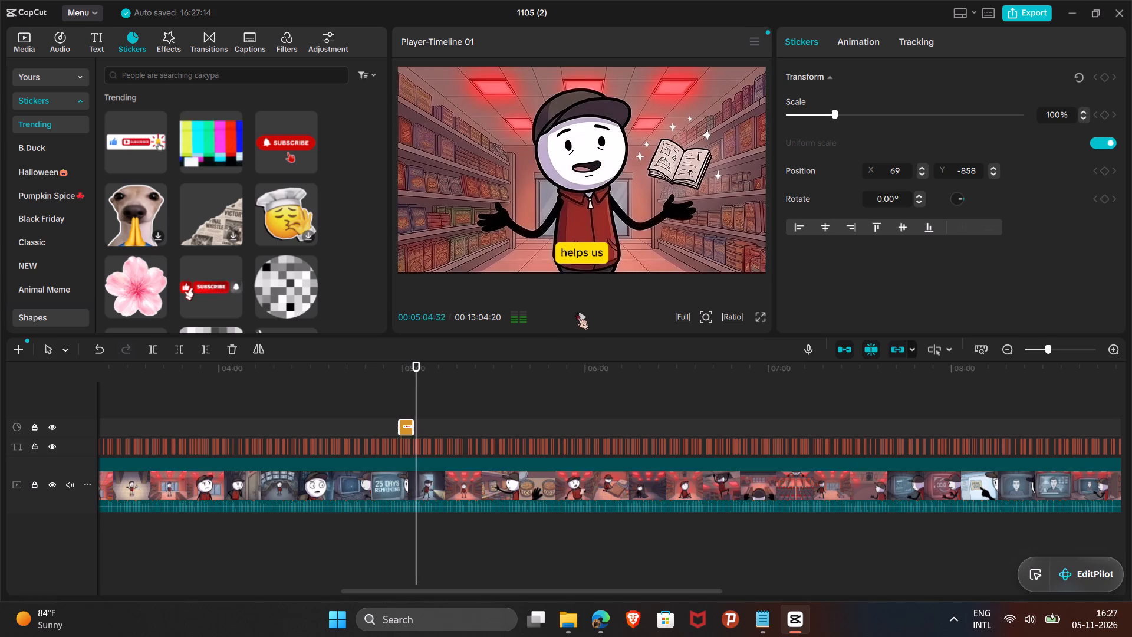
pyautogui.click(576, 312)
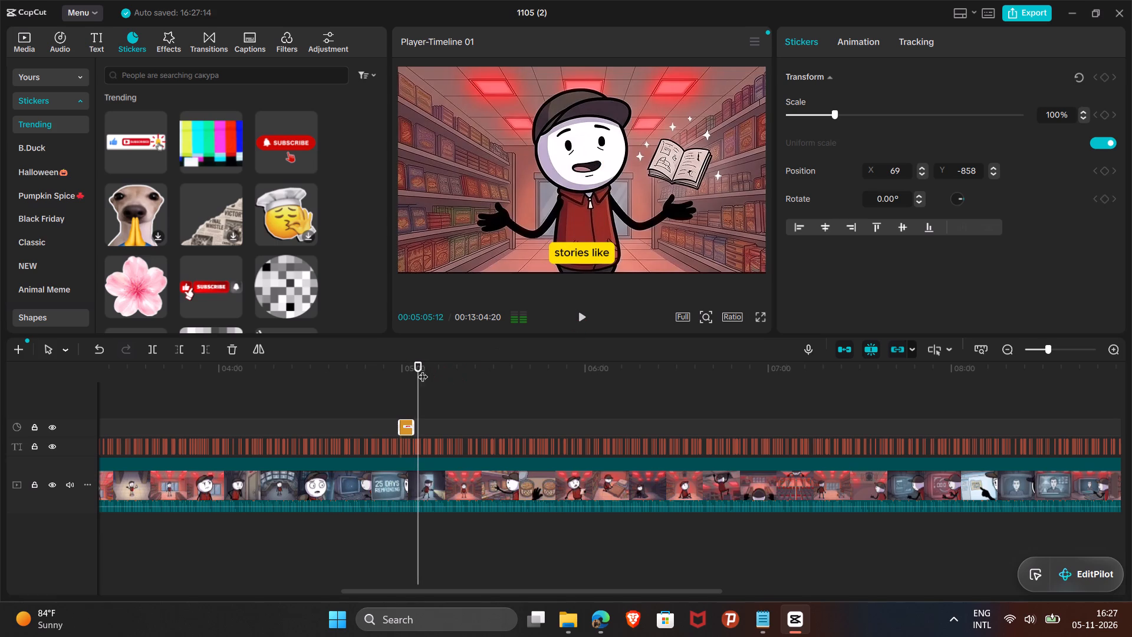
pyautogui.moveTo(421, 368); pyautogui.dragTo(419, 368)
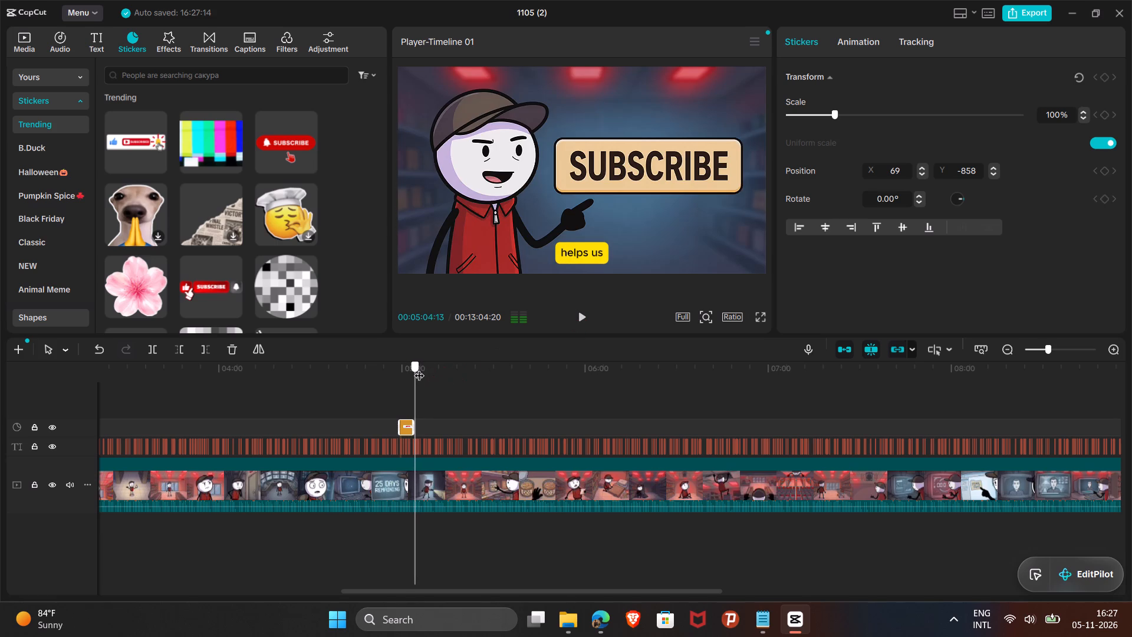
pyautogui.moveTo(419, 368); pyautogui.dragTo(416, 368)
pyautogui.click(388, 370)
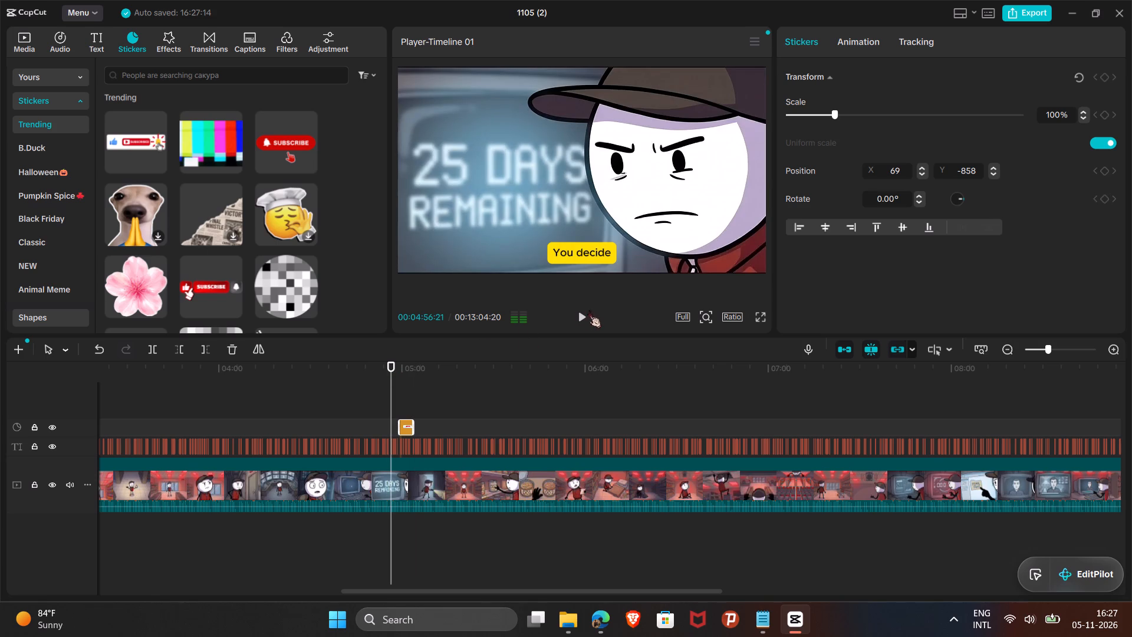
pyautogui.click(581, 316)
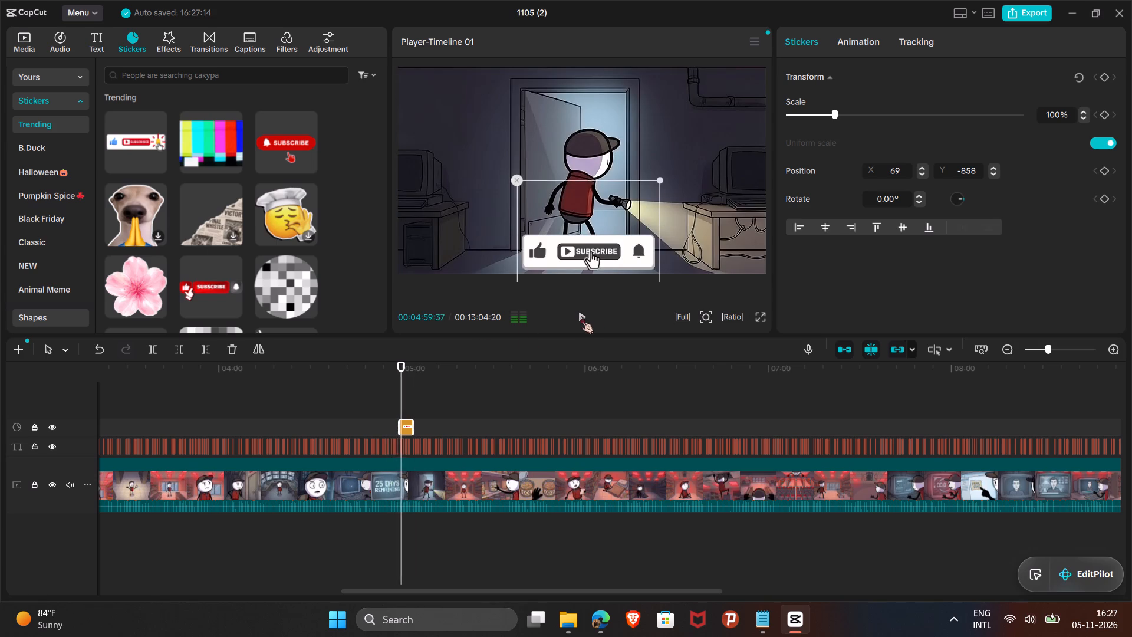
pyautogui.click(689, 212)
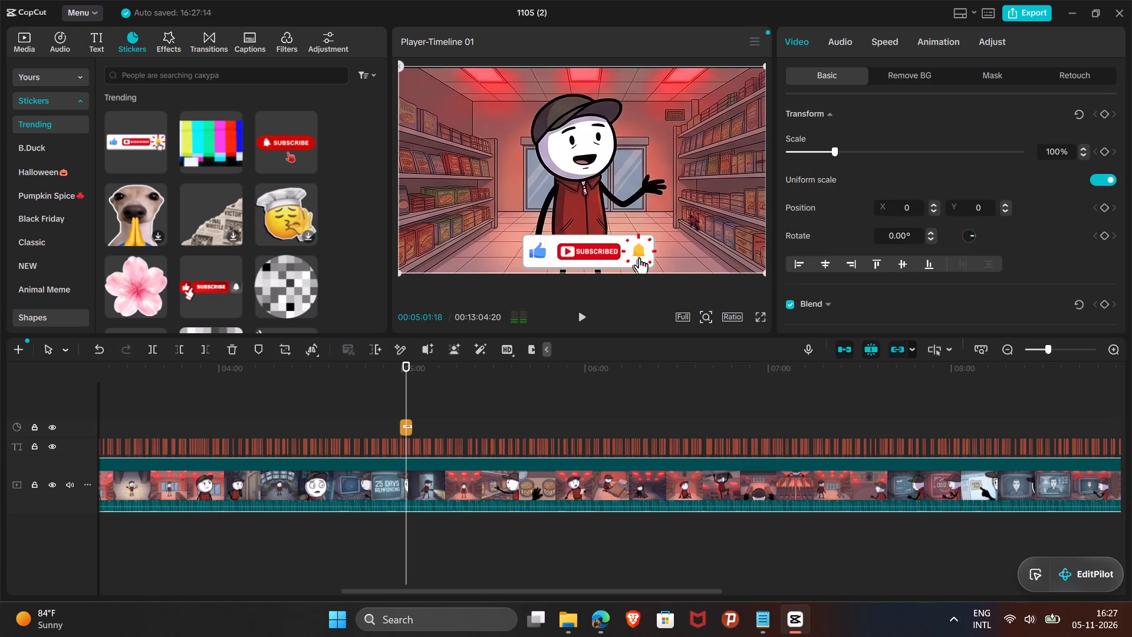
pyautogui.click(689, 212)
pyautogui.click(674, 226)
pyautogui.click(580, 320)
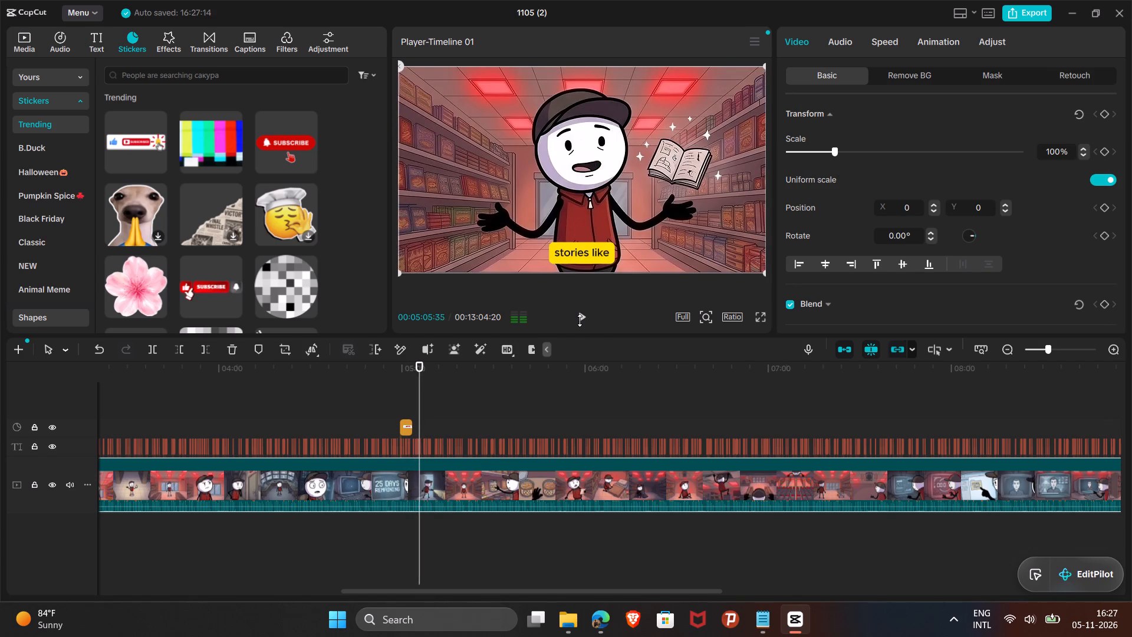
pyautogui.press('space')
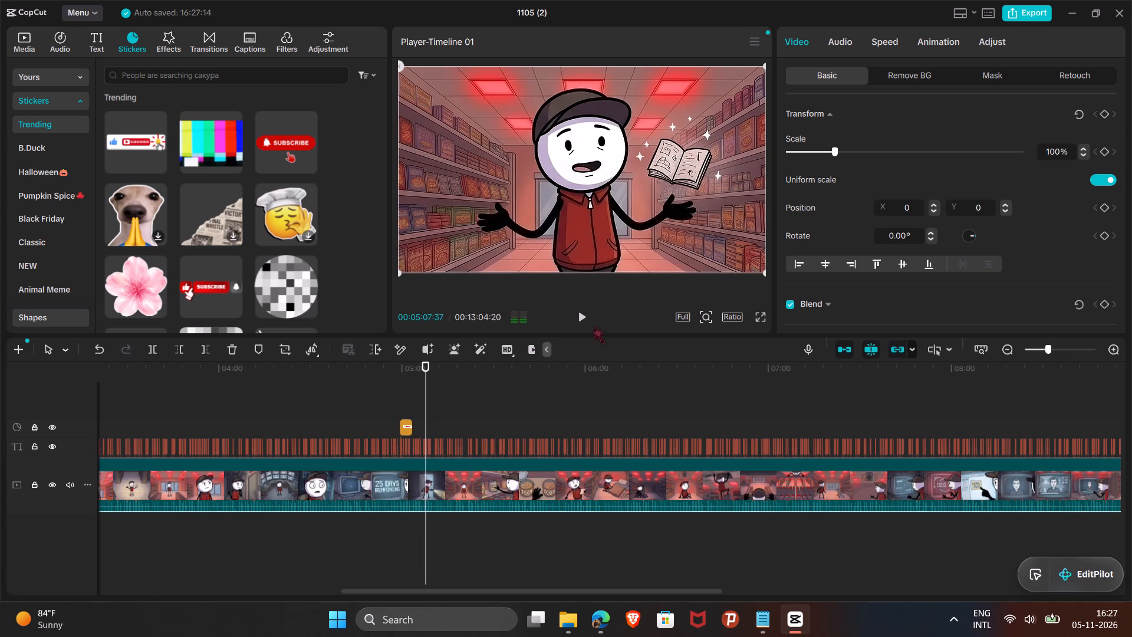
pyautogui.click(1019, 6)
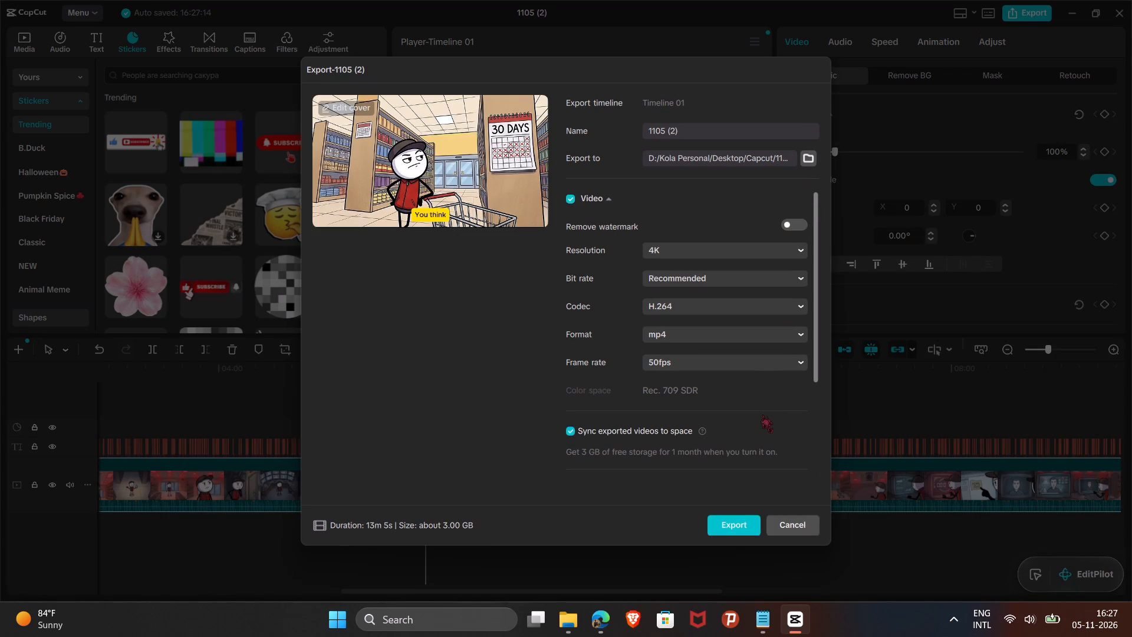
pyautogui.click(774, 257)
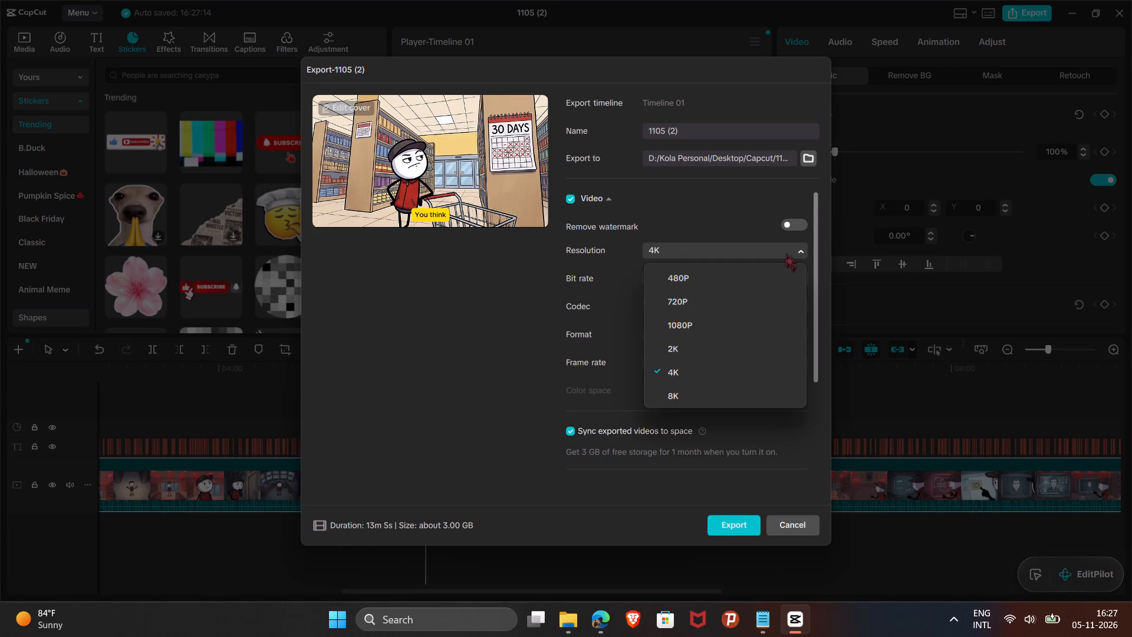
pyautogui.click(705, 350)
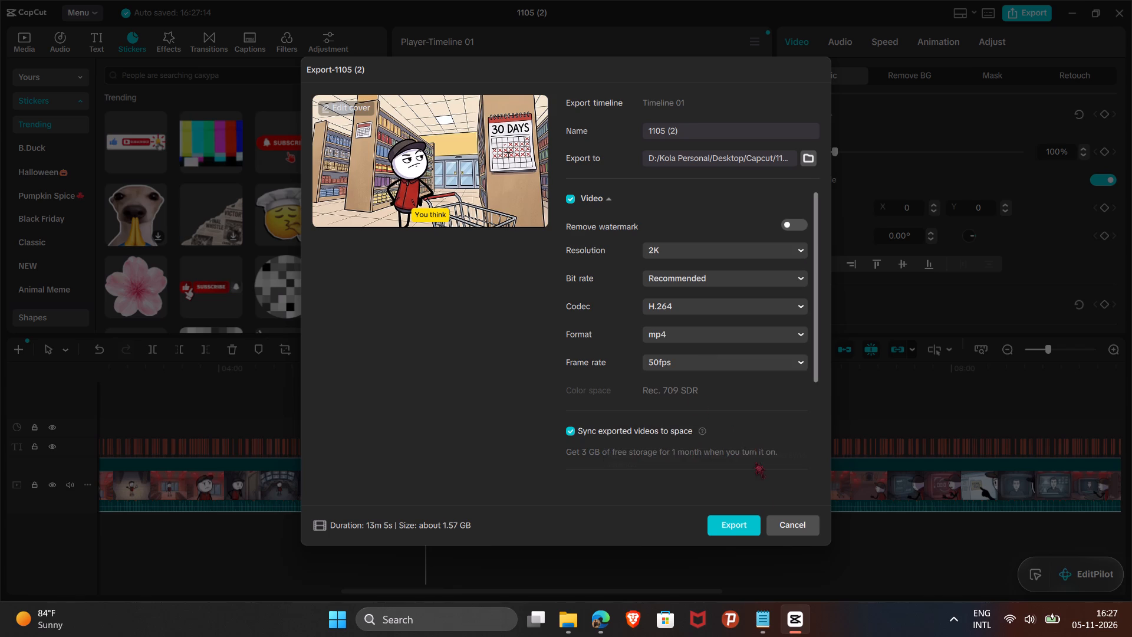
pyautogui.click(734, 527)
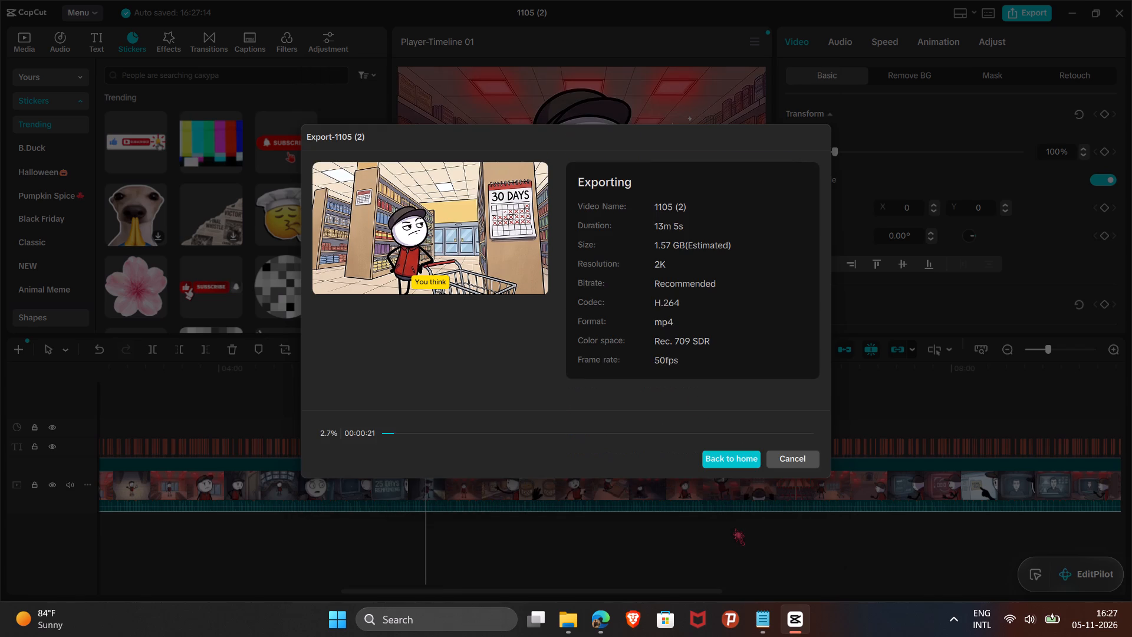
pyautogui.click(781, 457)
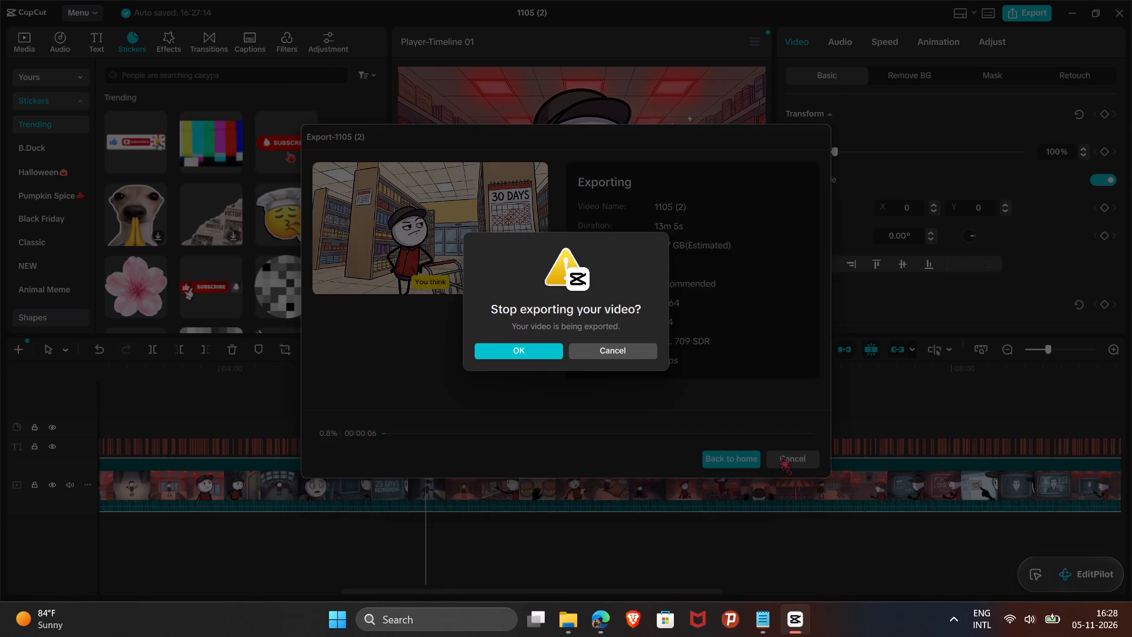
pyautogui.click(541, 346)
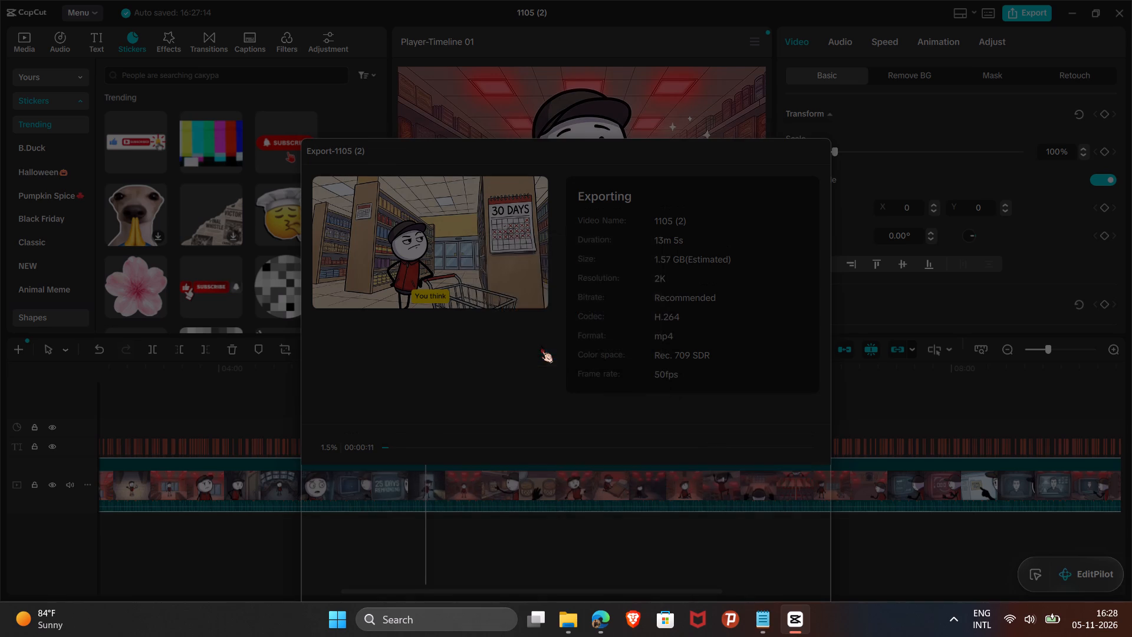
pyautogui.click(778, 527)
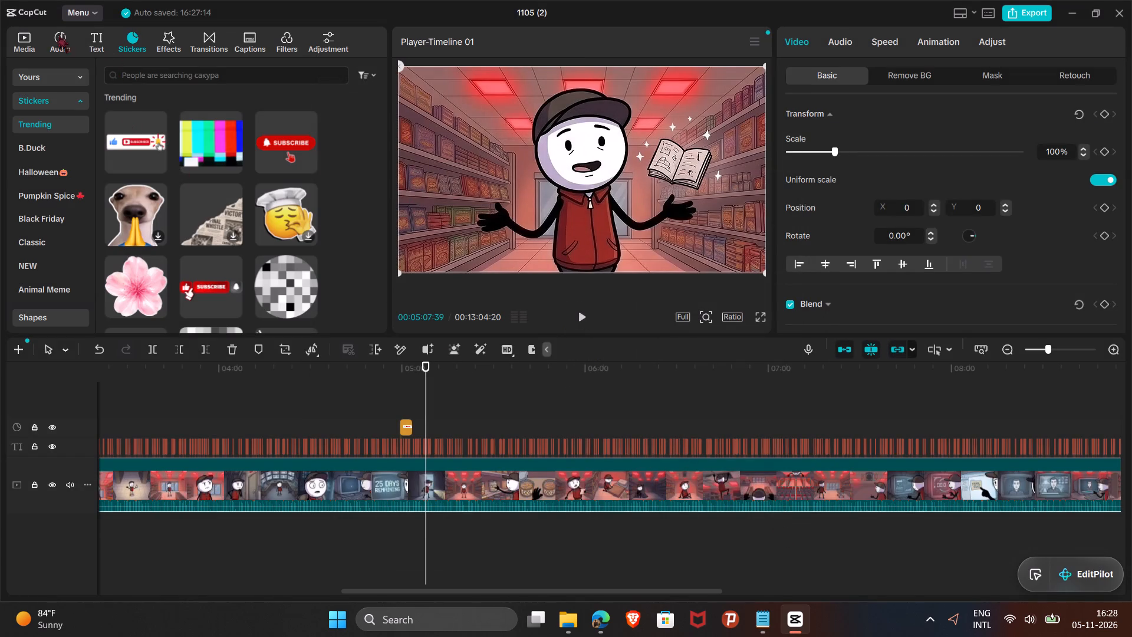
# Import the Xelomori Moonlit Vigil Emblem-Photoroom image from the youtube folder on the Desktop into the project media.
pyautogui.click(10, 31)
pyautogui.click(130, 74)
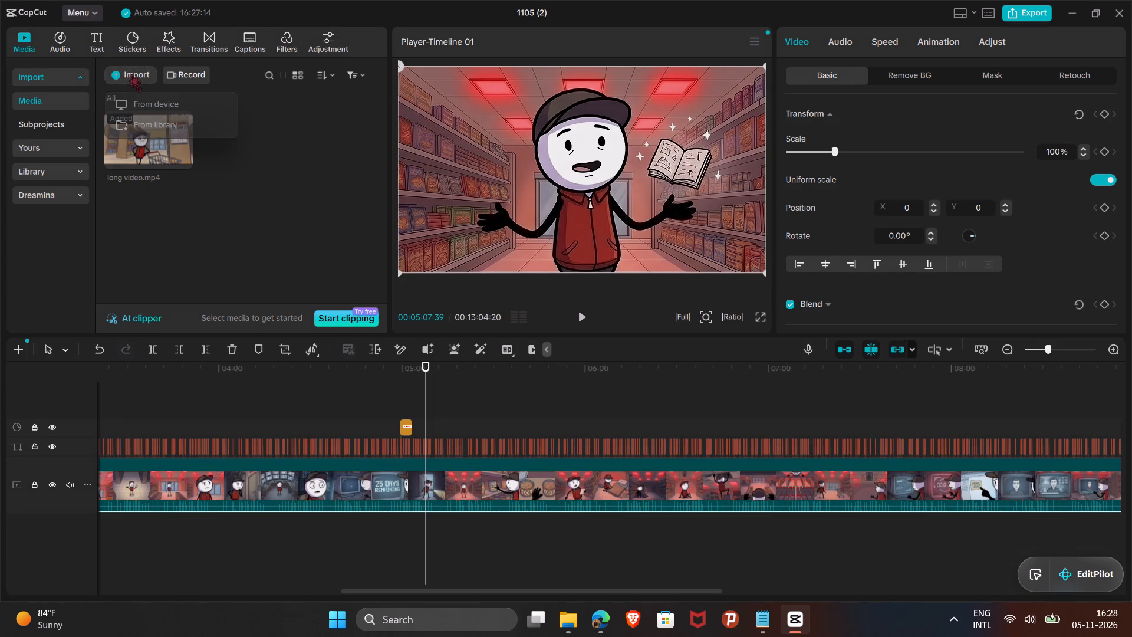
pyautogui.click(156, 108)
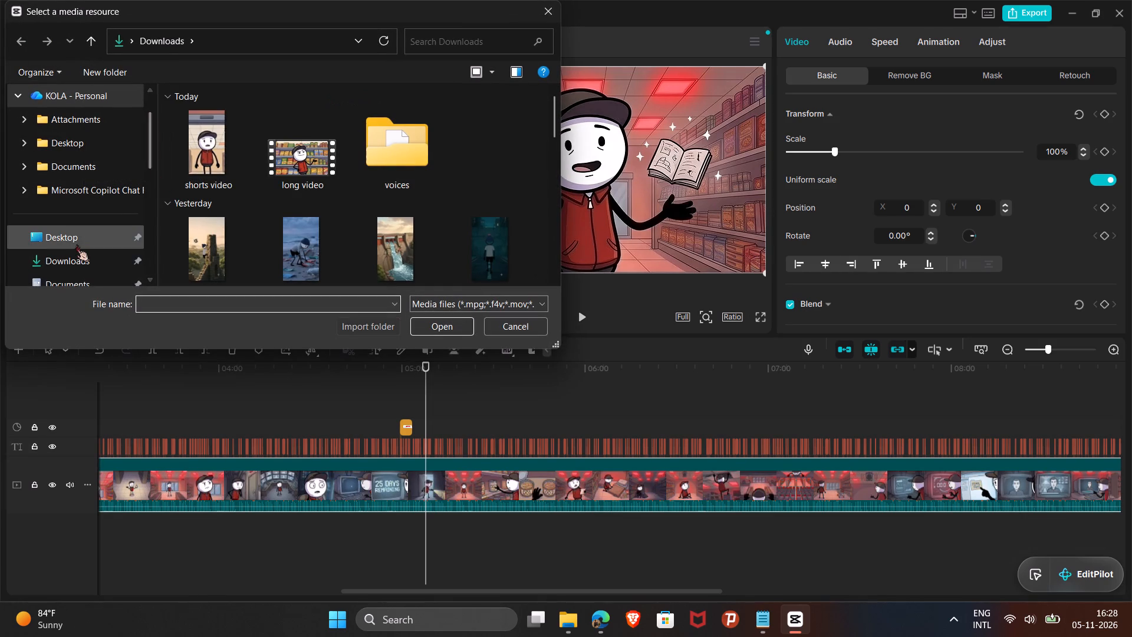
pyautogui.click(76, 244)
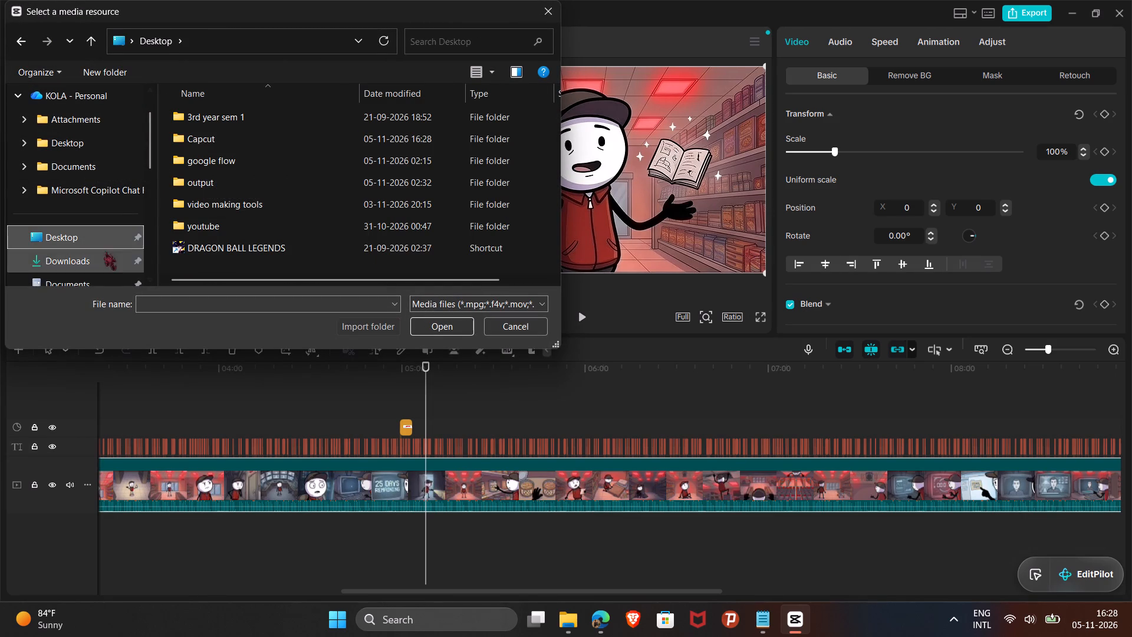
pyautogui.doubleClick(197, 224)
pyautogui.click(492, 139)
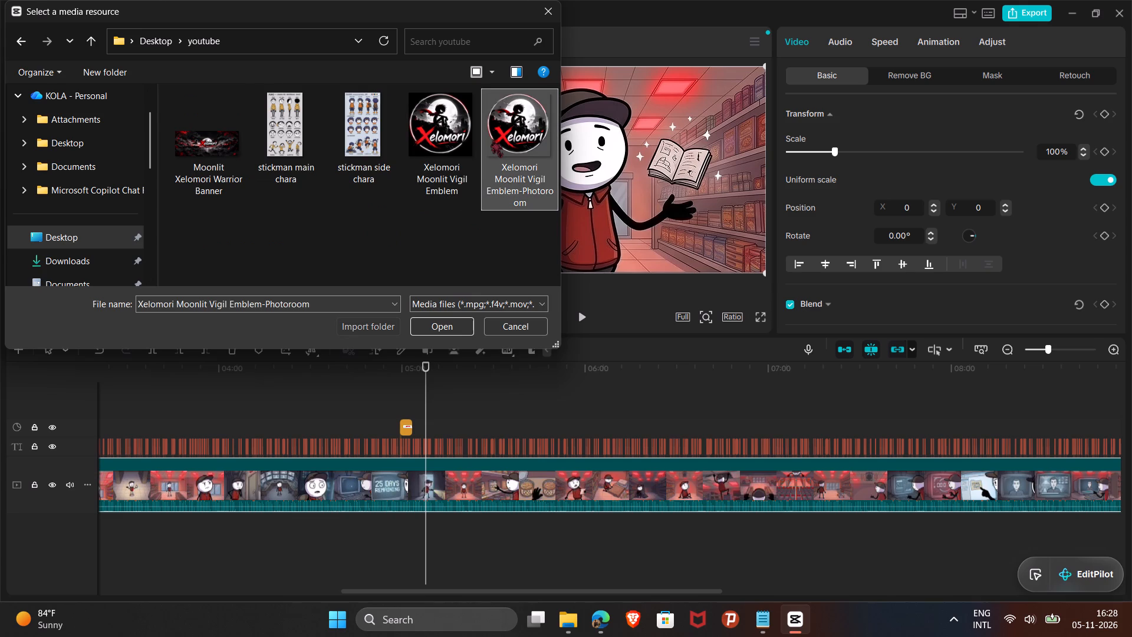
pyautogui.click(456, 327)
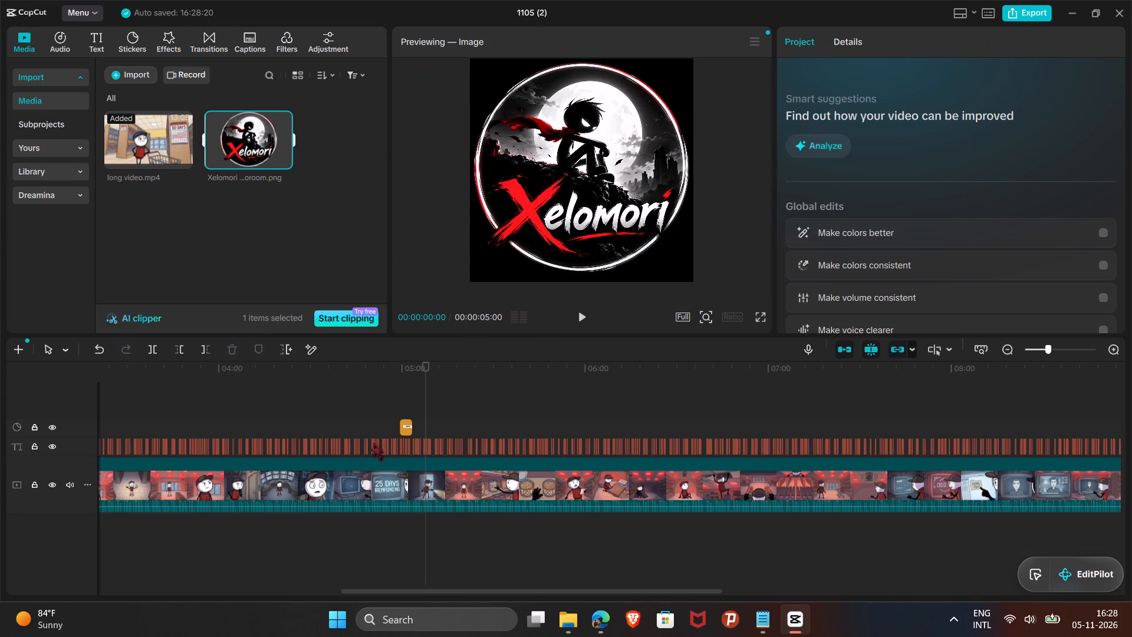
# Place the Xelomori emblem at 00:00 on a new track above the sticker track.
pyautogui.hscroll(12, 373, 443)
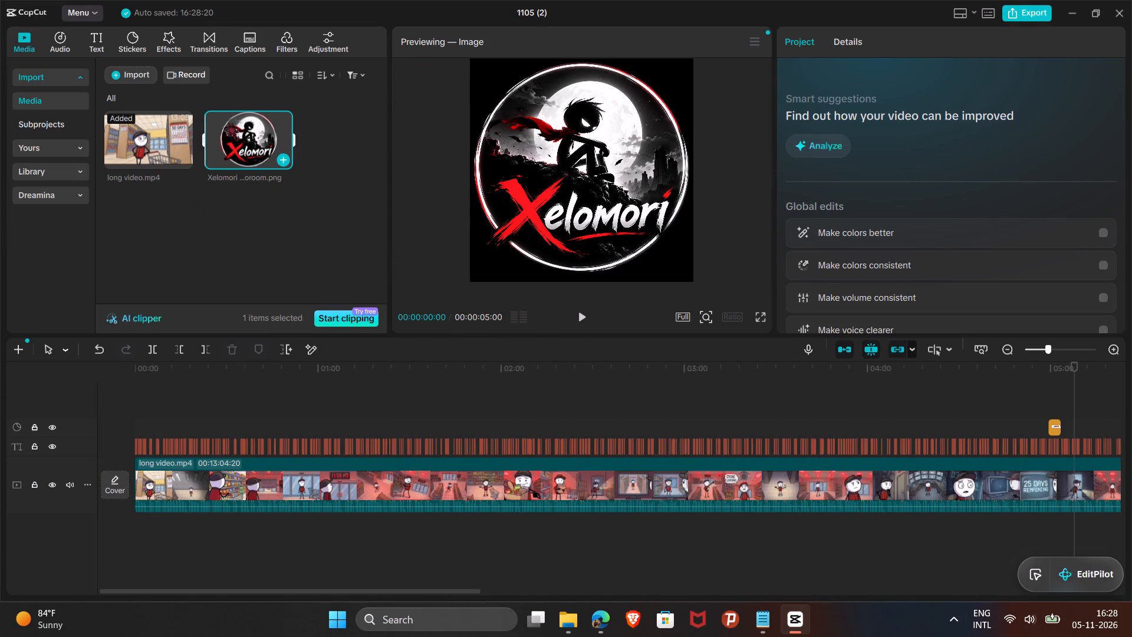
pyautogui.moveTo(228, 123); pyautogui.dragTo(134, 390)
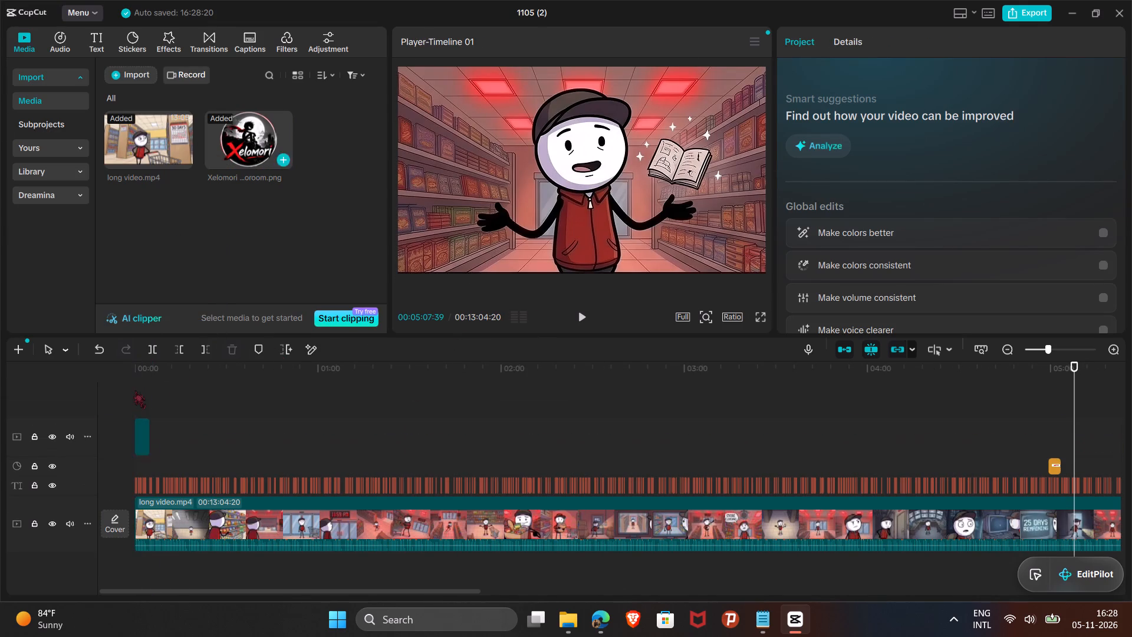
# Extend the Xelomori emblem clip on the timeline until it reaches the end of the long video, at about 00:13:04.
pyautogui.moveTo(153, 441); pyautogui.dragTo(784, 422)
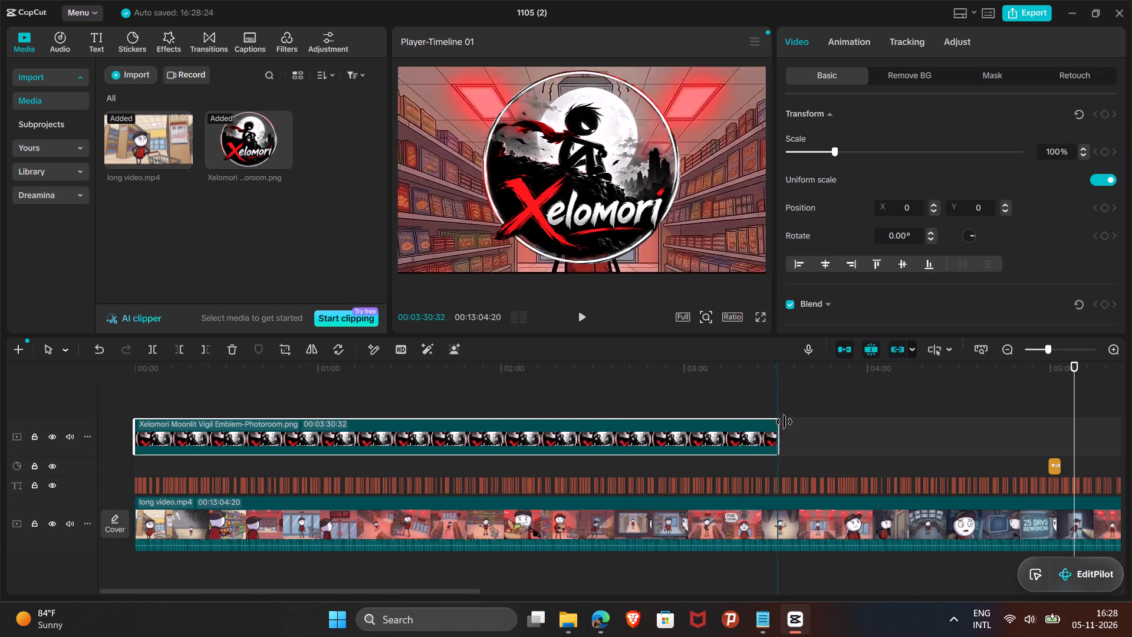
pyautogui.moveTo(784, 422); pyautogui.dragTo(893, 419)
pyautogui.hscroll(-3, 745, 465)
pyautogui.keyDown('ctrl'); pyautogui.scroll(-2, 745, 465); pyautogui.keyUp('ctrl')
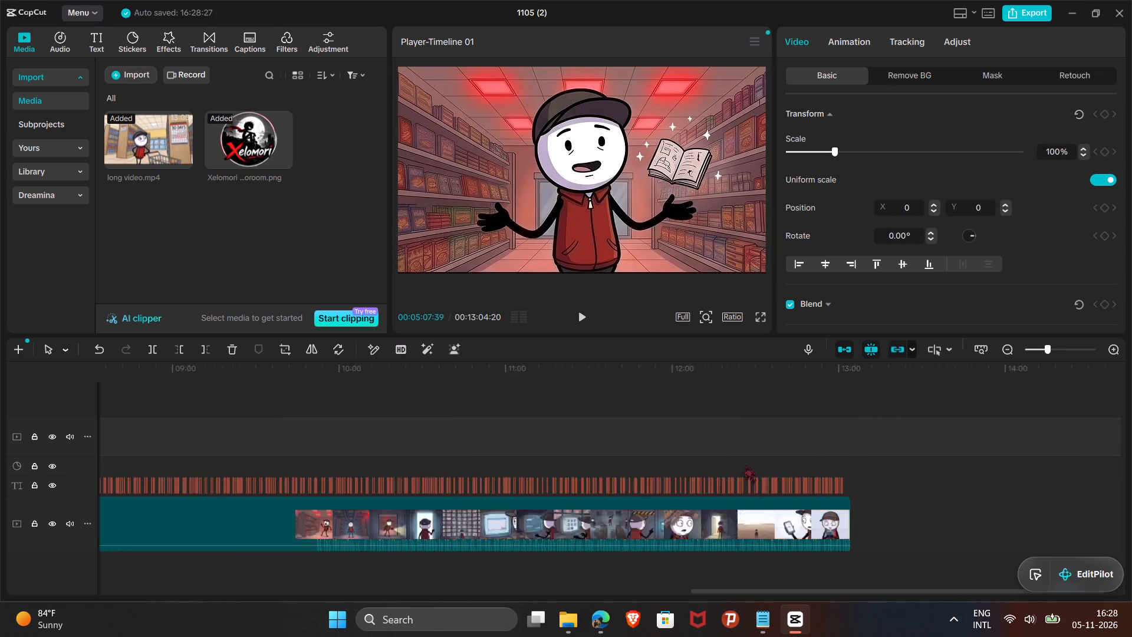
pyautogui.keyDown('ctrl'); pyautogui.scroll(-4, 745, 465); pyautogui.keyUp('ctrl')
pyautogui.keyDown('ctrl'); pyautogui.scroll(-2, 391, 428); pyautogui.keyUp('ctrl')
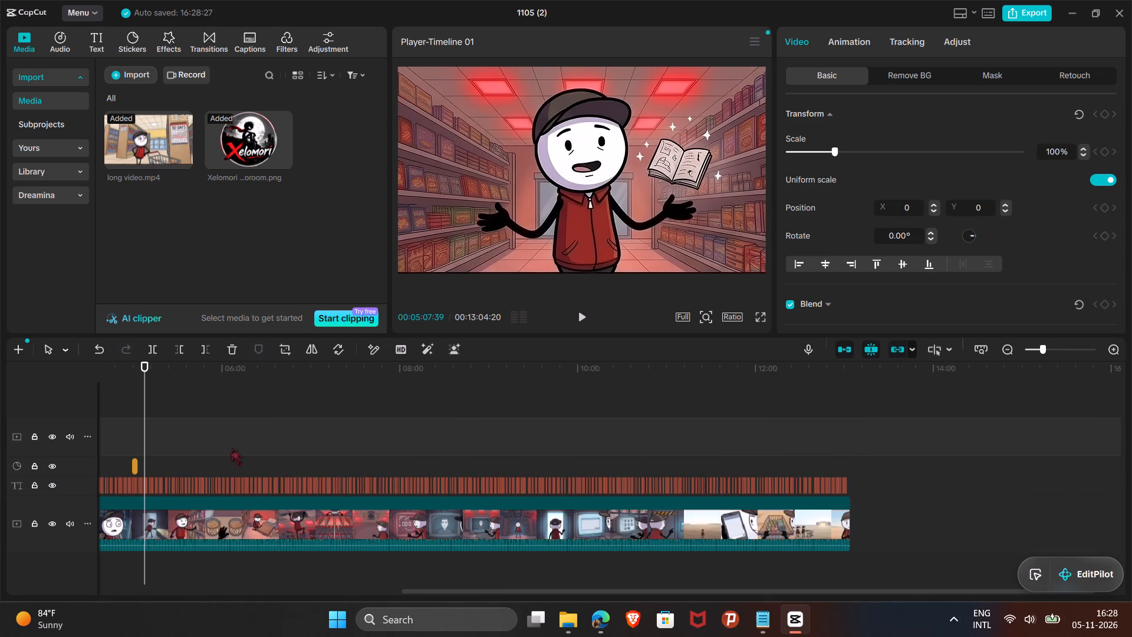
pyautogui.hscroll(2, 231, 448)
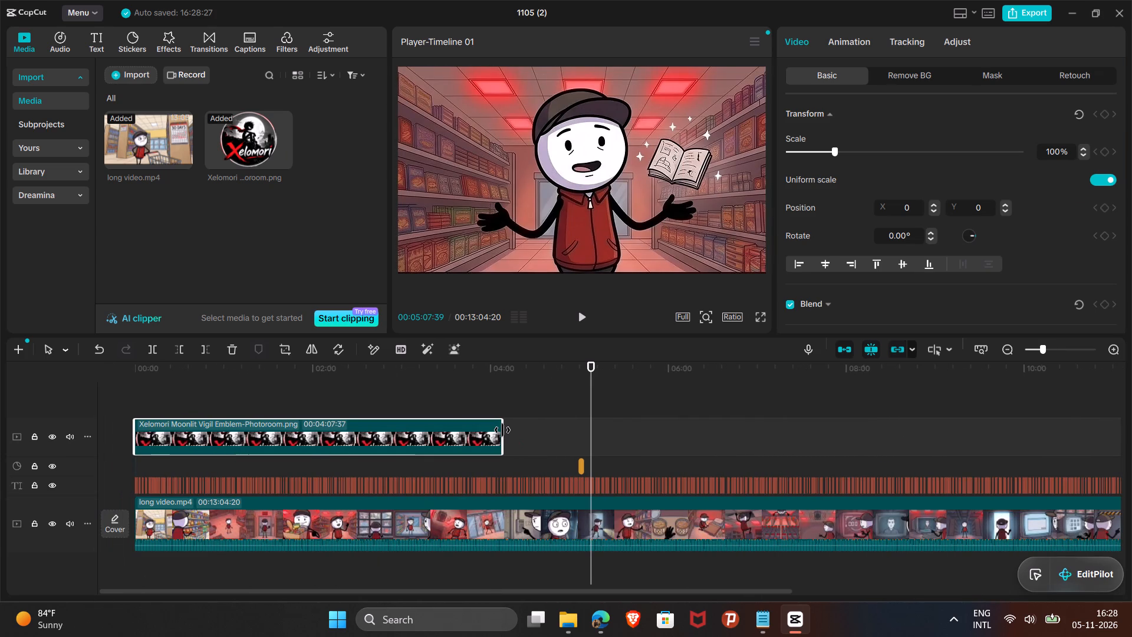
pyautogui.click(502, 430)
pyautogui.moveTo(502, 429); pyautogui.dragTo(891, 431)
pyautogui.hscroll(-4, 891, 431)
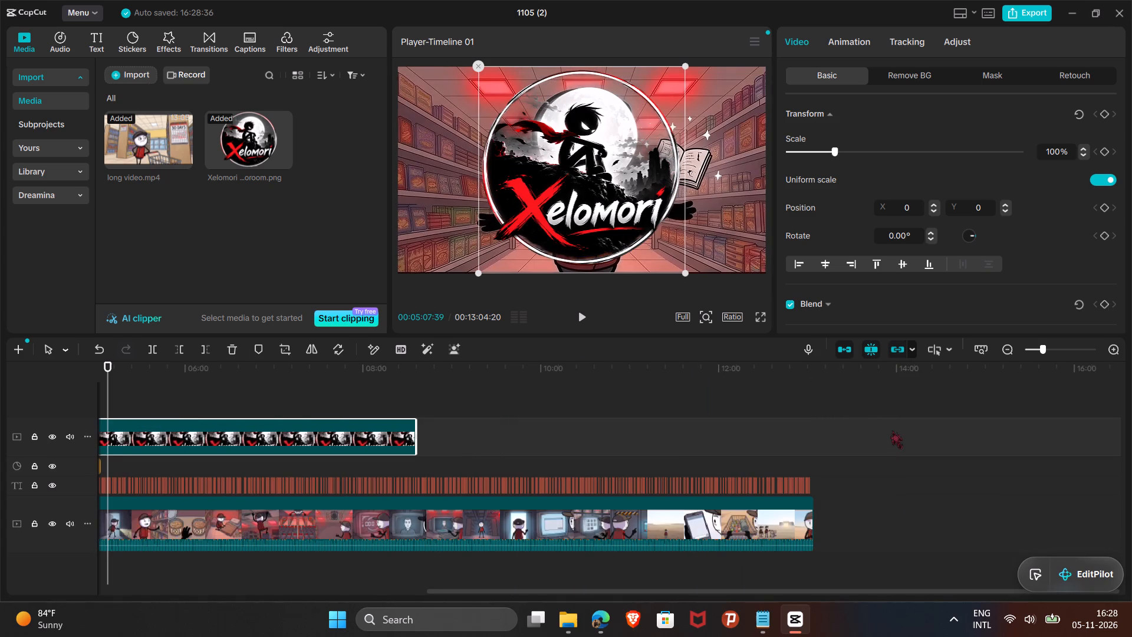
pyautogui.moveTo(415, 430); pyautogui.dragTo(476, 442)
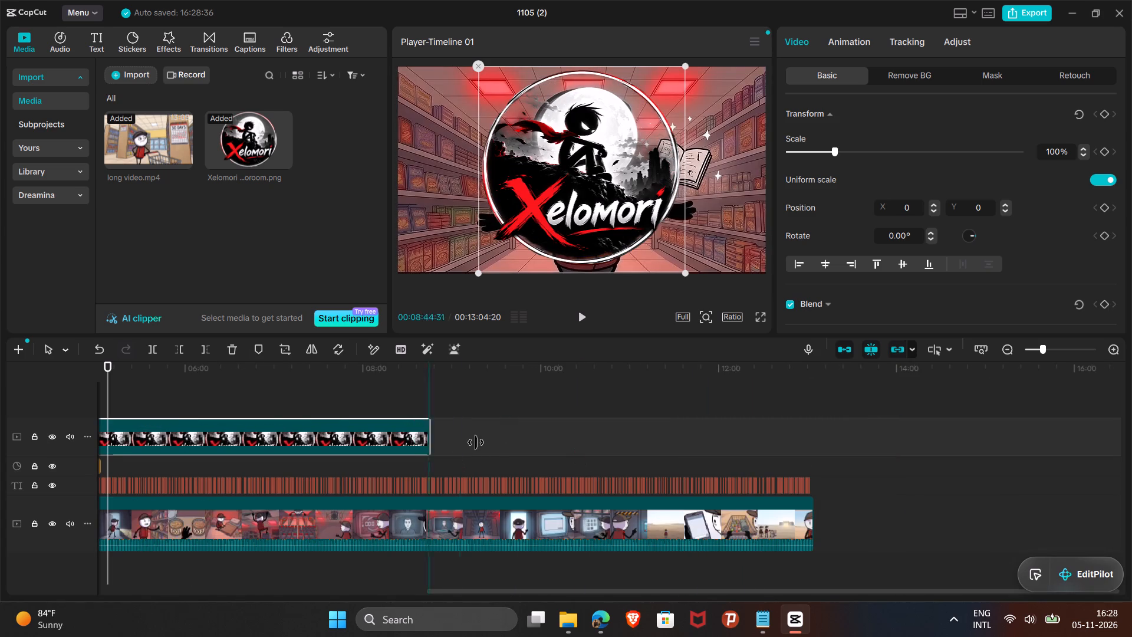
pyautogui.moveTo(476, 442); pyautogui.dragTo(812, 449)
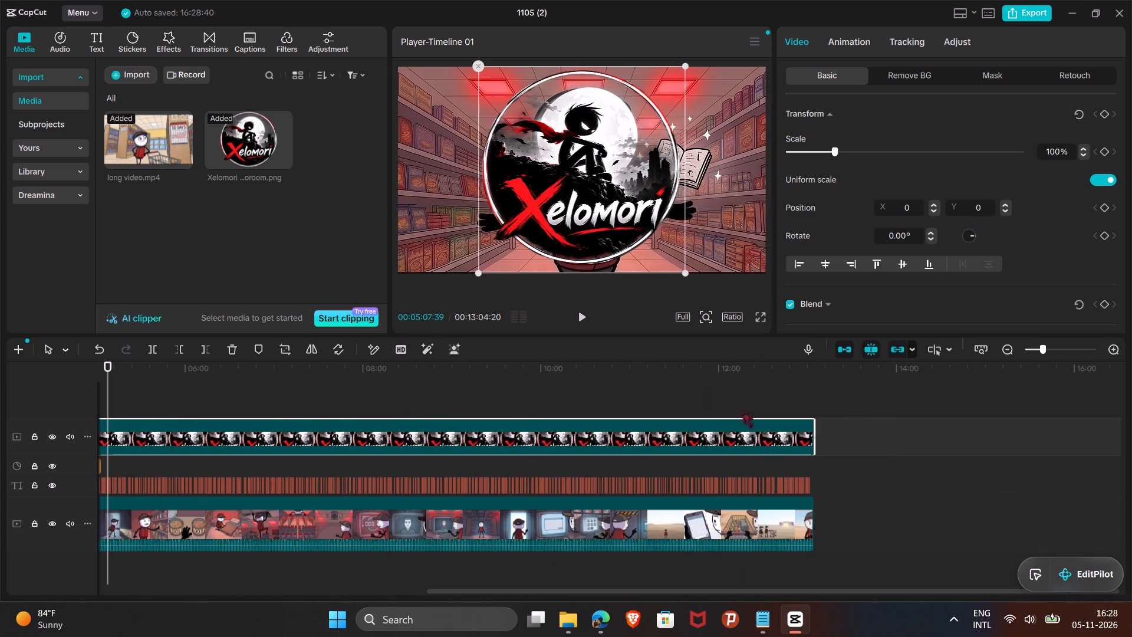
# Scale the Xelomori emblem to about 11% and move it into the frame's bottom-right corner, at about X 1715, Y -873.
pyautogui.click(718, 370)
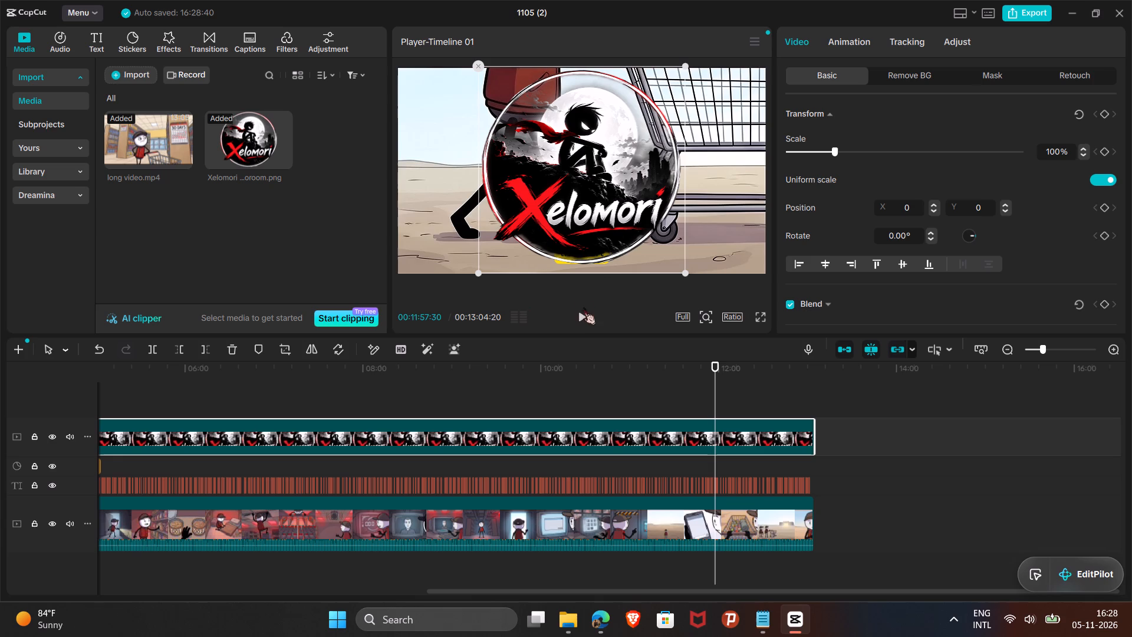
pyautogui.moveTo(682, 272); pyautogui.dragTo(590, 186)
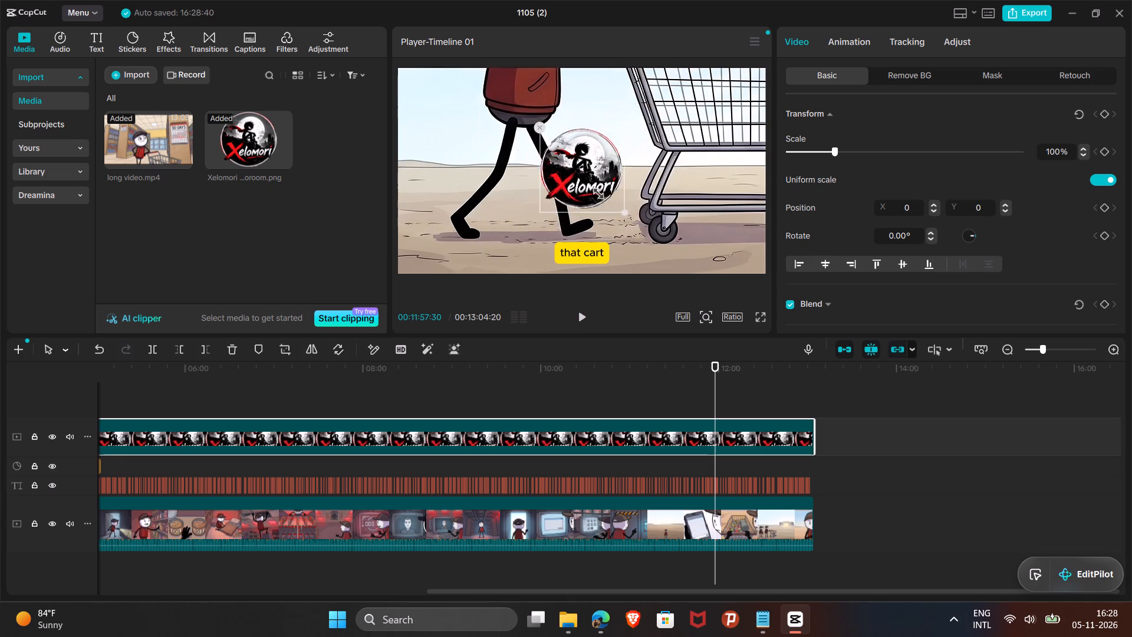
pyautogui.moveTo(590, 186); pyautogui.dragTo(554, 153)
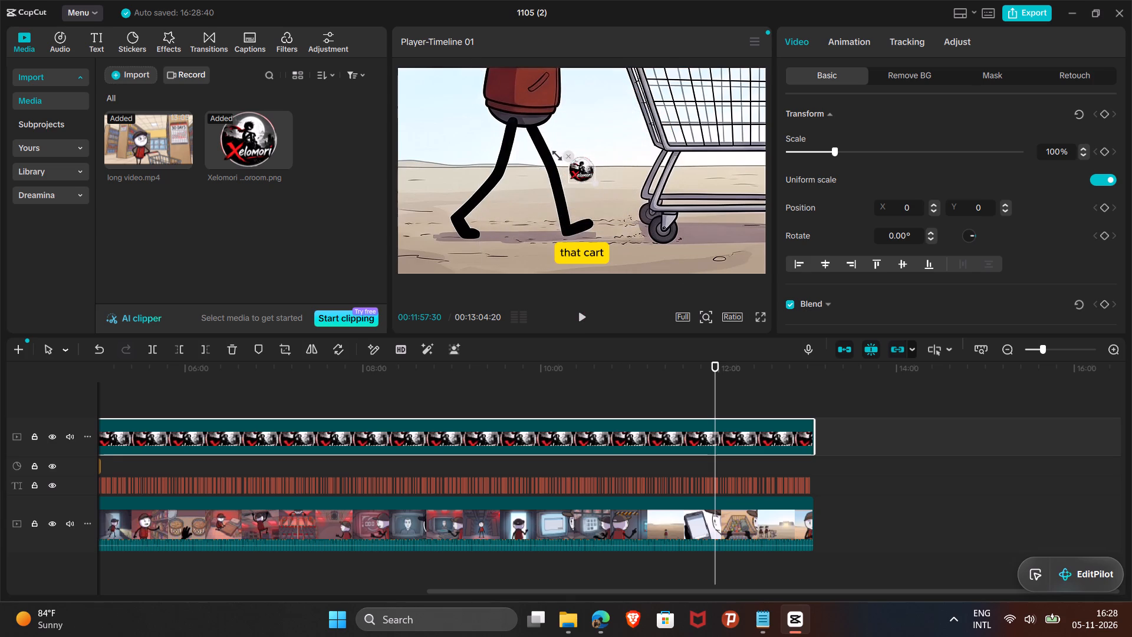
pyautogui.moveTo(554, 153); pyautogui.dragTo(551, 150)
pyautogui.moveTo(579, 171); pyautogui.dragTo(685, 216)
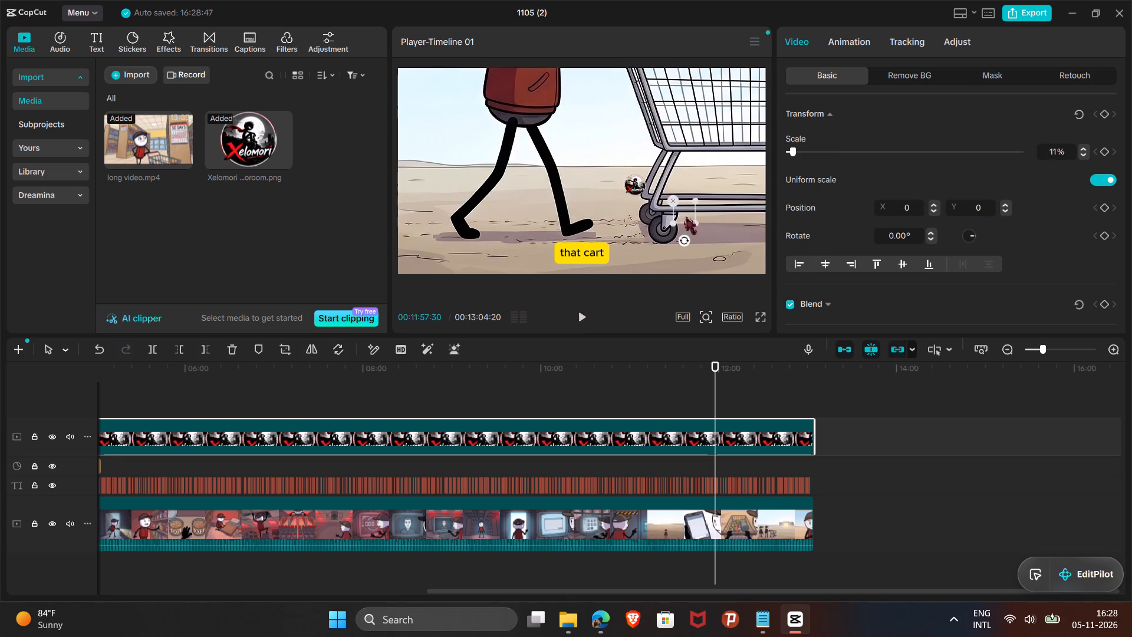
pyautogui.moveTo(685, 216); pyautogui.dragTo(743, 255)
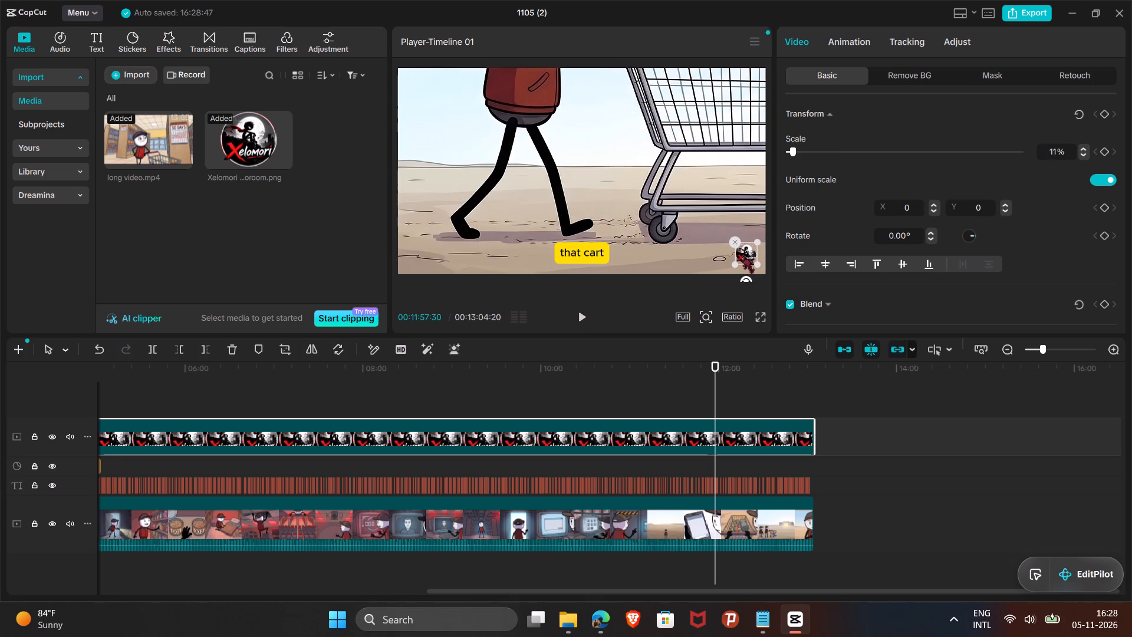
# Play the video from about 00:11:06 to check how the corner emblem looks over the footage.
pyautogui.click(639, 377)
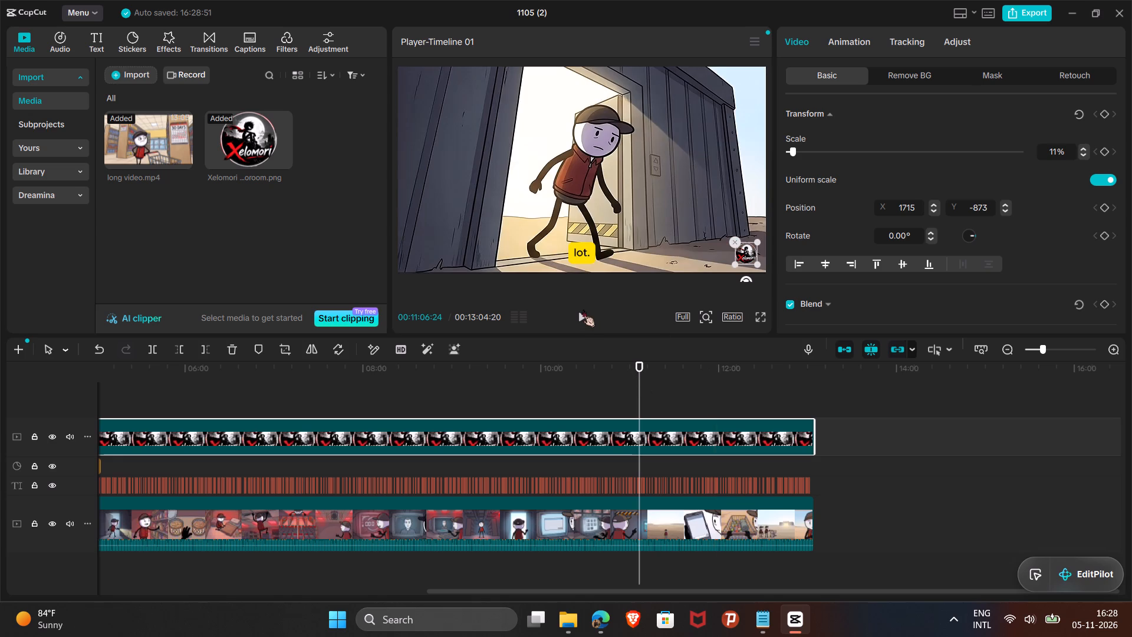
pyautogui.click(583, 310)
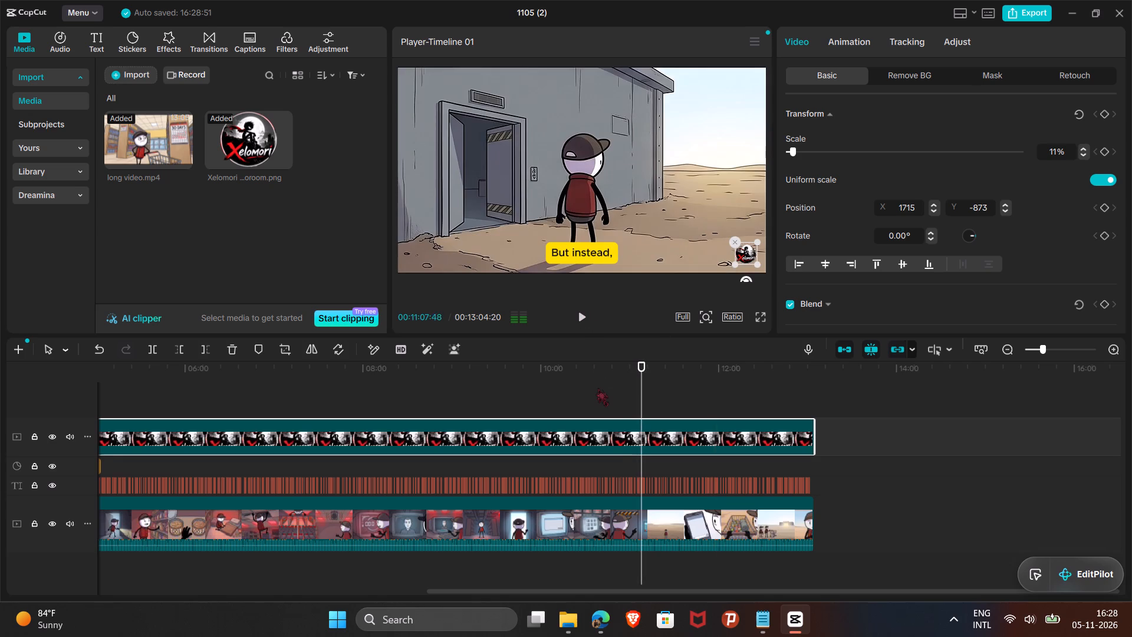
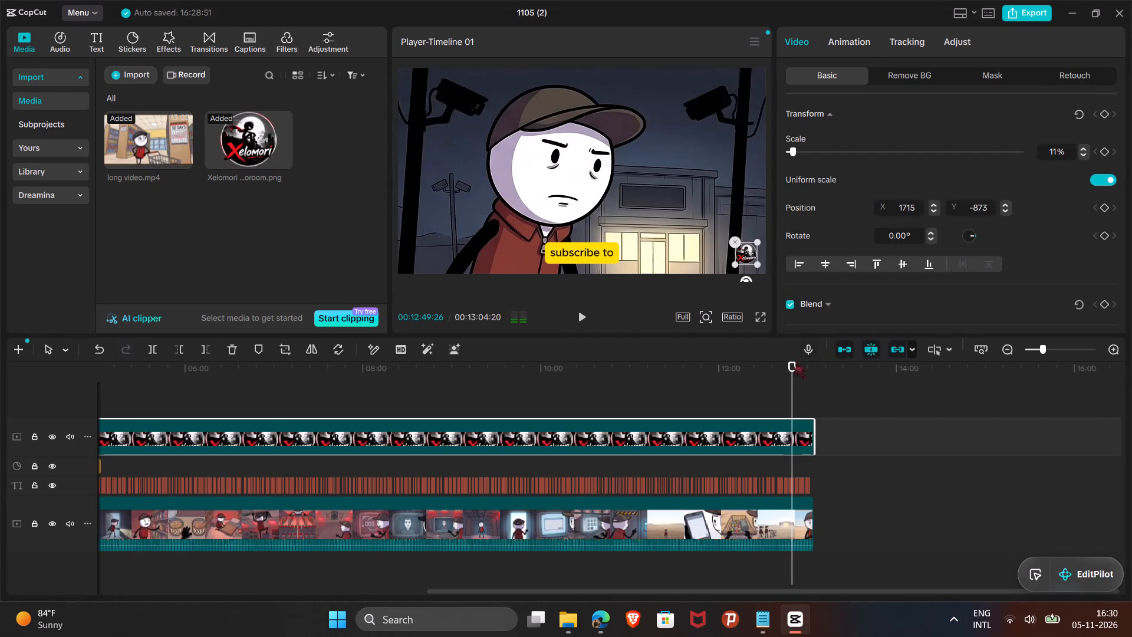
# Play the closing section from about 00:12:45 to locate the captions that invite viewers to subscribe.
pyautogui.moveTo(794, 362); pyautogui.dragTo(789, 363)
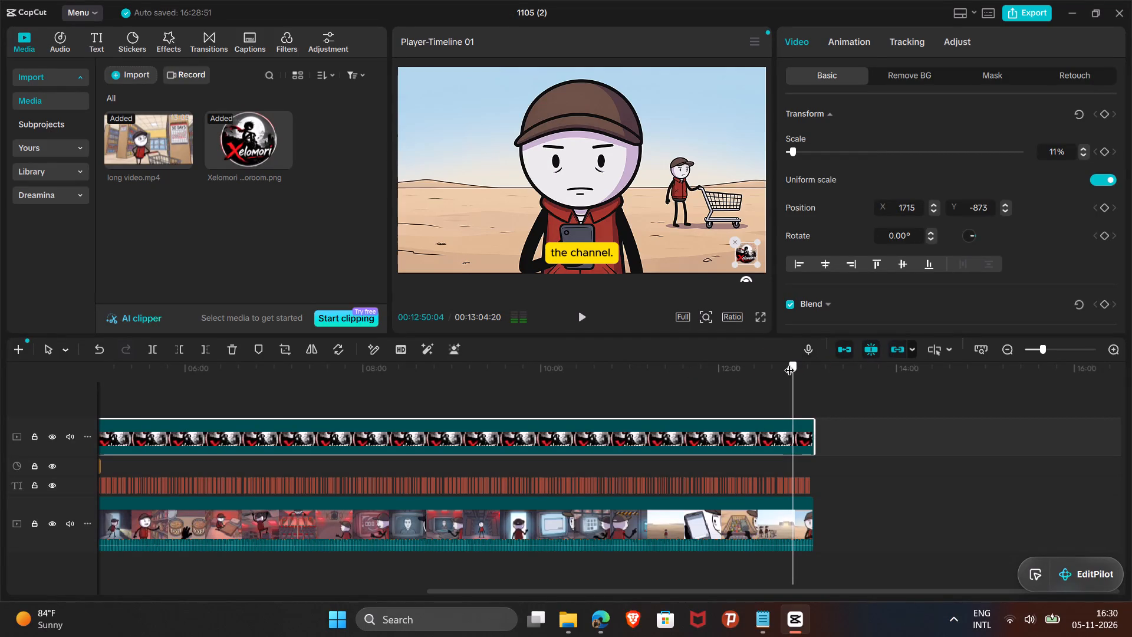
pyautogui.moveTo(789, 363); pyautogui.dragTo(787, 363)
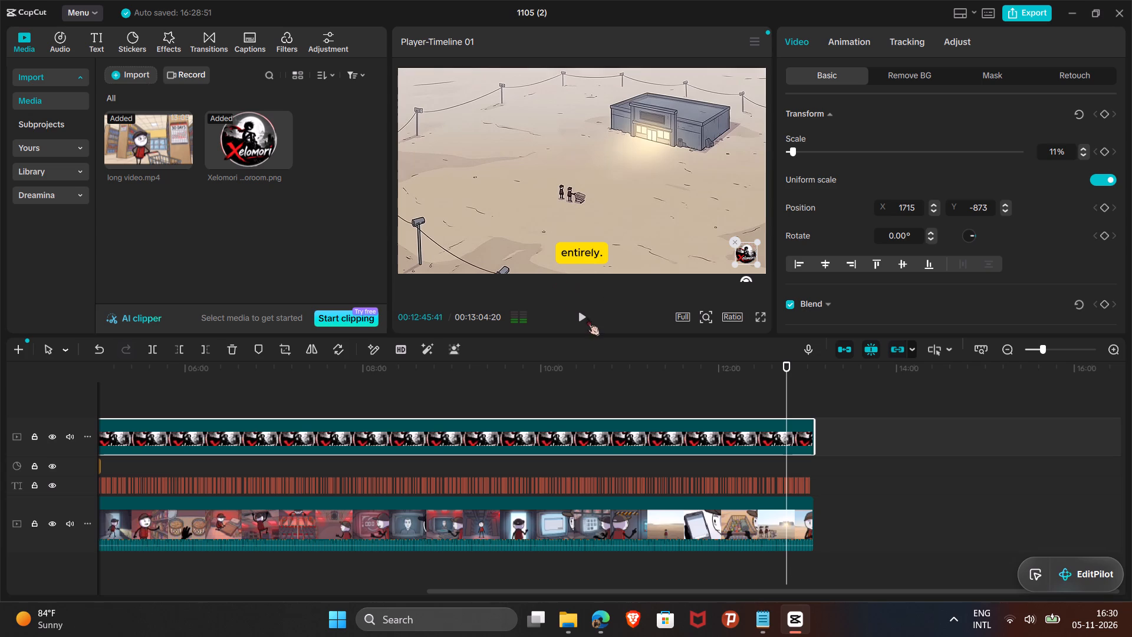
pyautogui.click(580, 314)
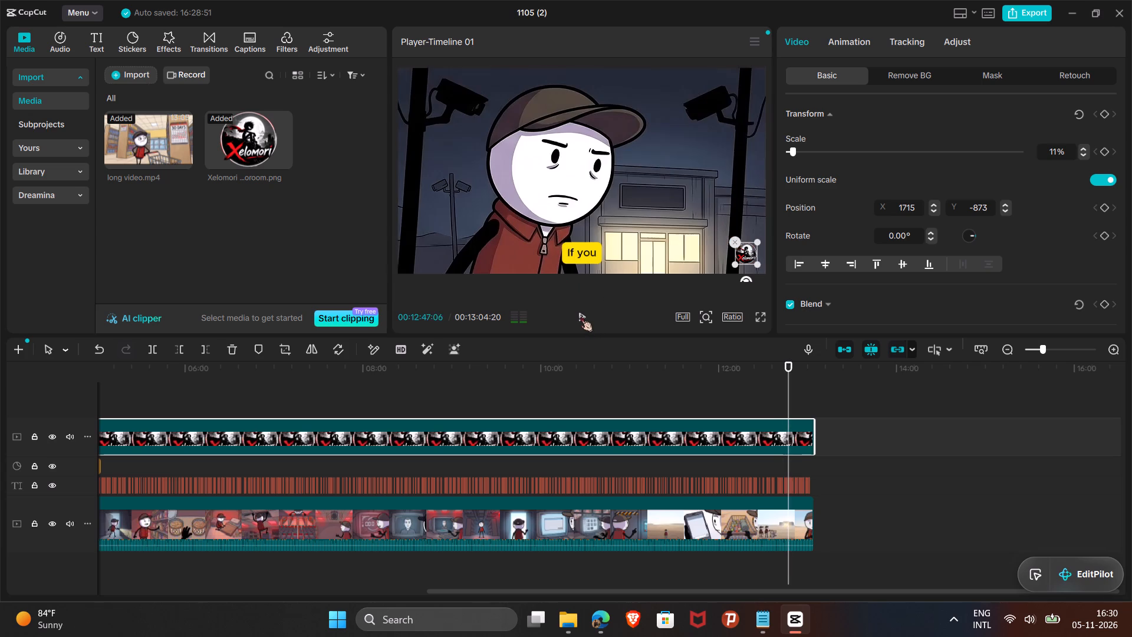
pyautogui.click(580, 314)
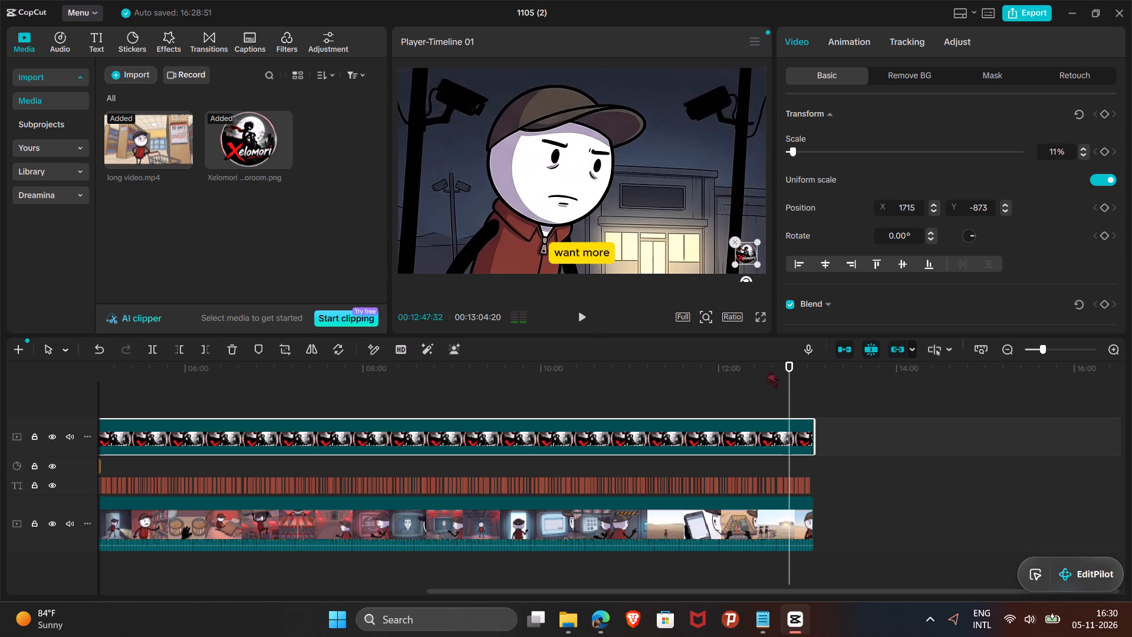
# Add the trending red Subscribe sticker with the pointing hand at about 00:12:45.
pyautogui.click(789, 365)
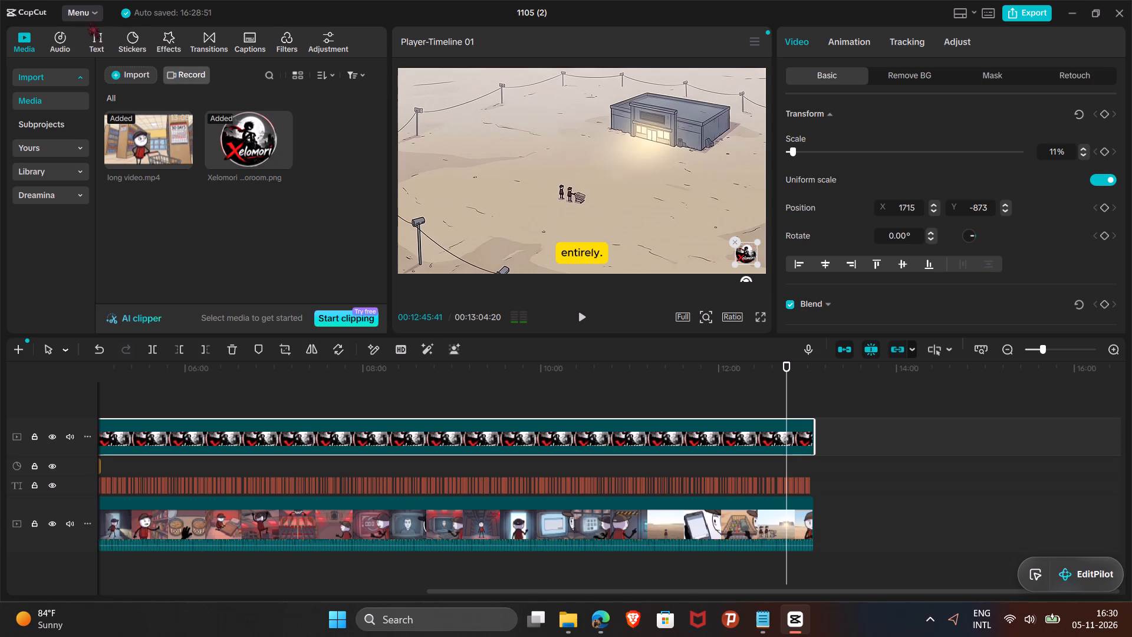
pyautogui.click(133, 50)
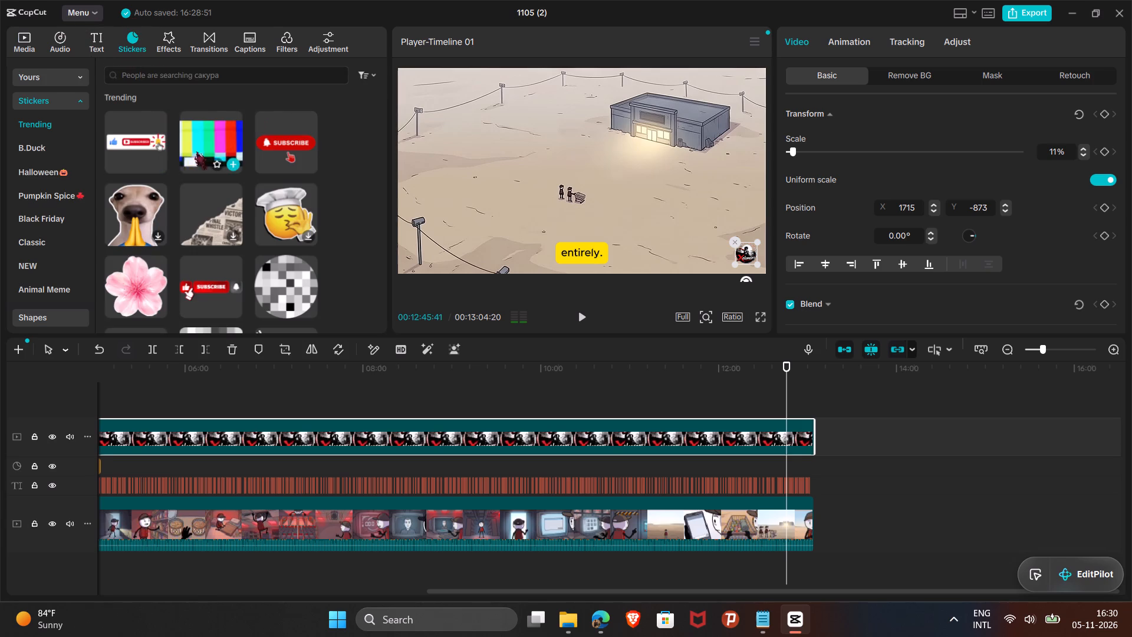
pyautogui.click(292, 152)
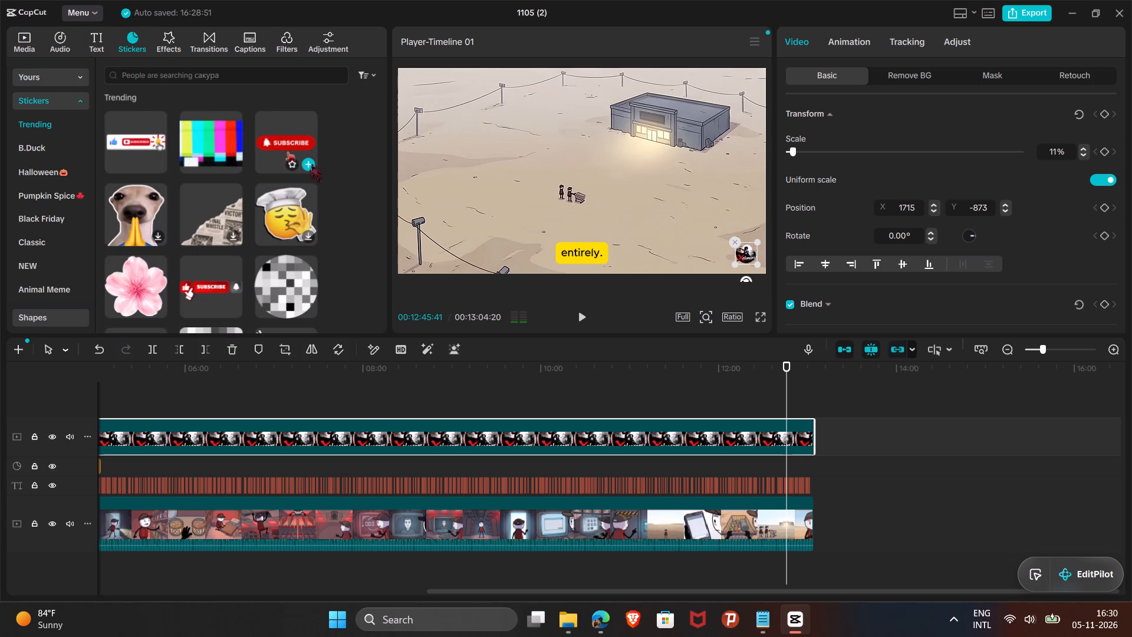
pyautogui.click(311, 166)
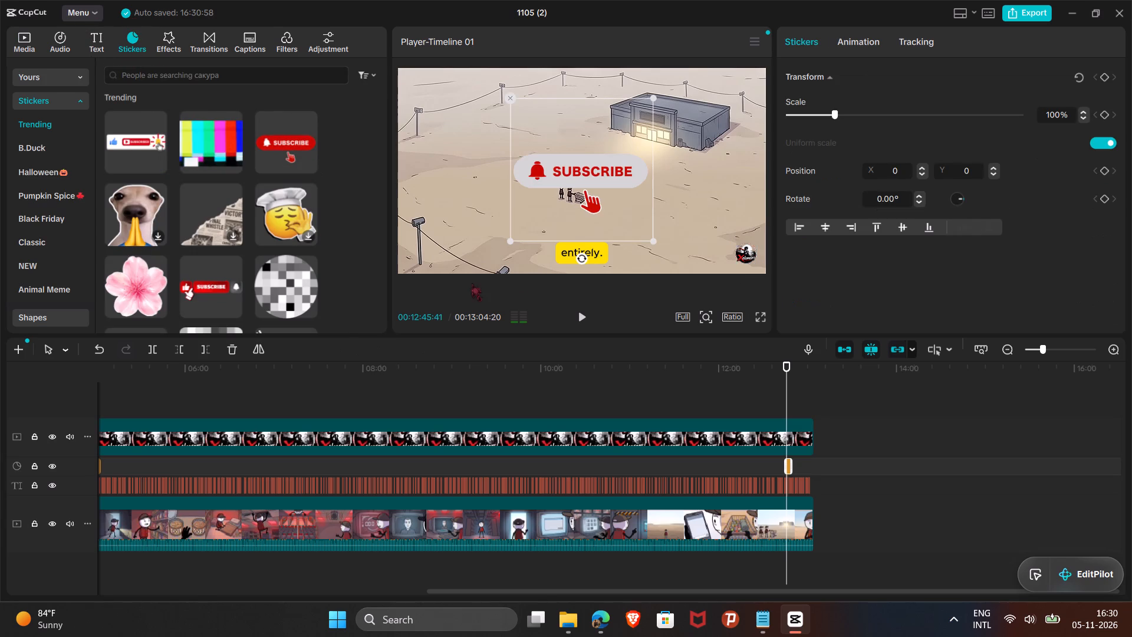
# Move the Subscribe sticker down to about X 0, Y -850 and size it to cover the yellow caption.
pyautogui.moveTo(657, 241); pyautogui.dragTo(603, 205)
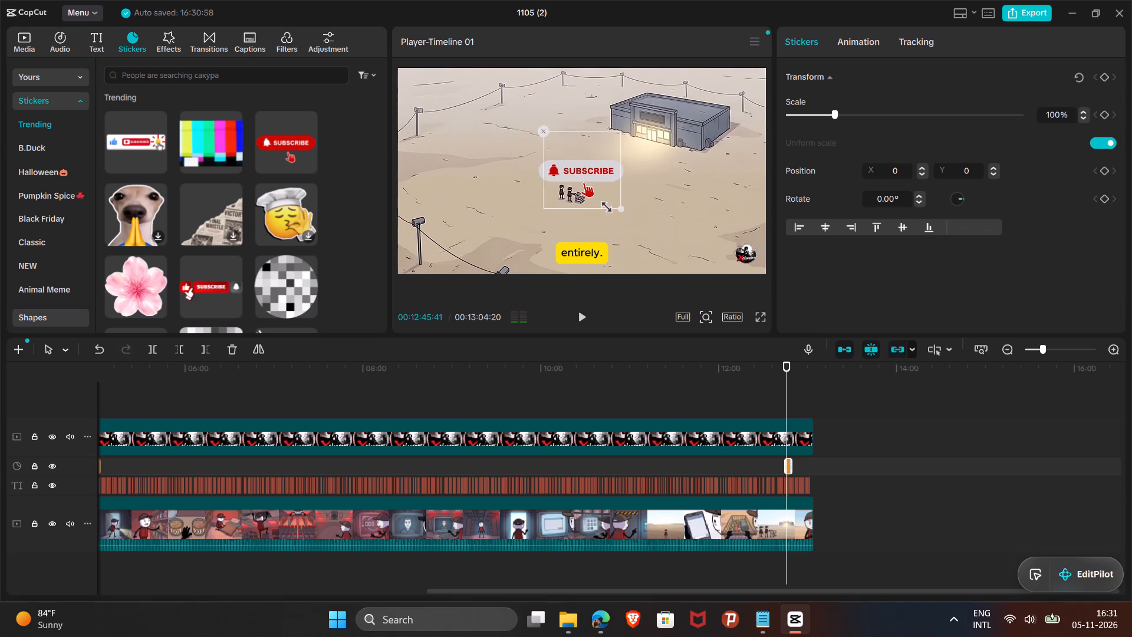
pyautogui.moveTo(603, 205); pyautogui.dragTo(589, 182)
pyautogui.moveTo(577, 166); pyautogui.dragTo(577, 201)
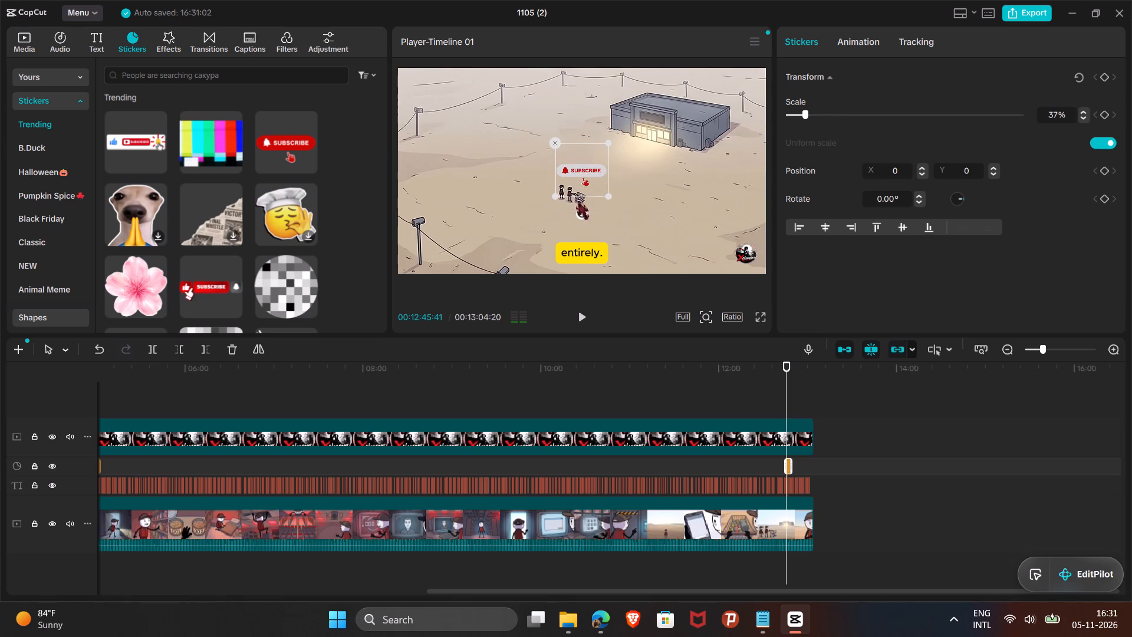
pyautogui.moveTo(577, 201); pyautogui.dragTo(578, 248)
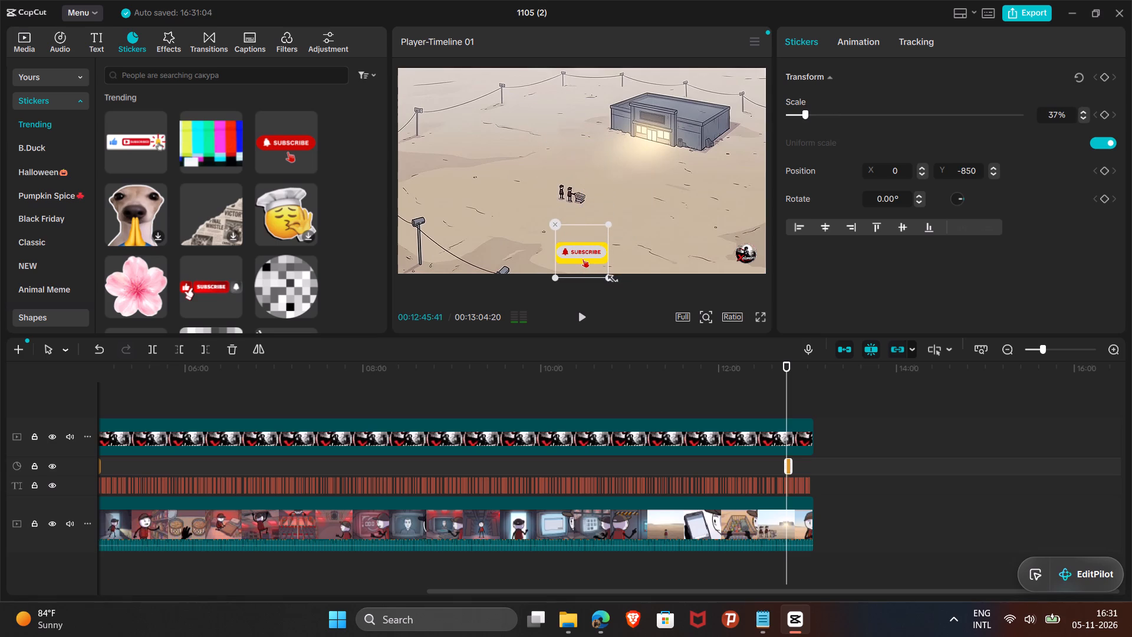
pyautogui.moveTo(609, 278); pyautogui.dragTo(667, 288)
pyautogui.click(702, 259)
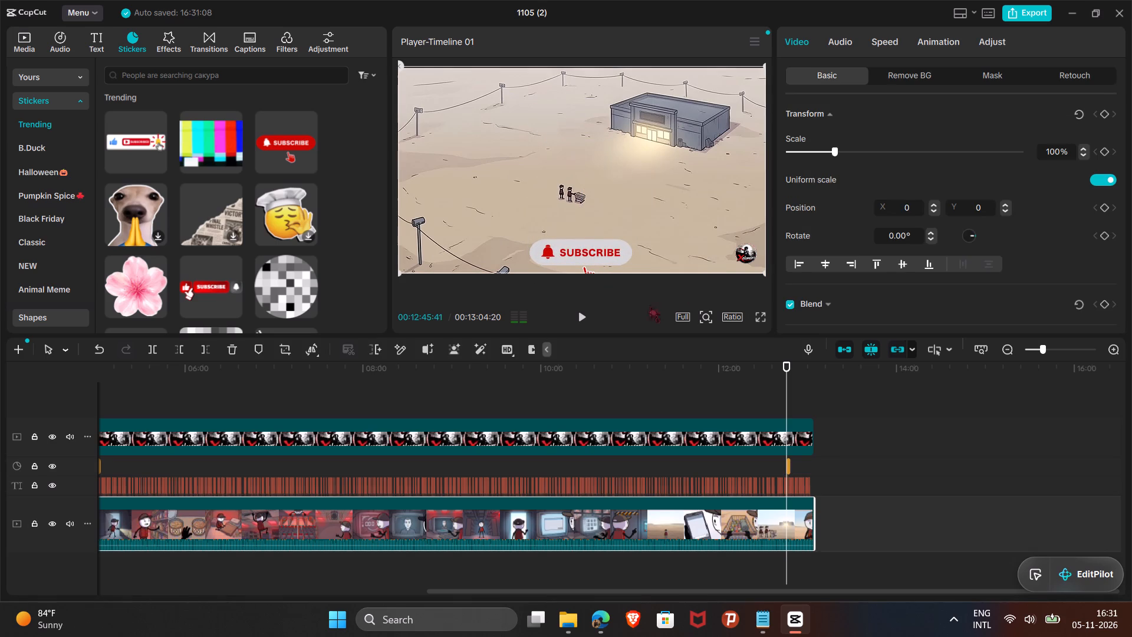
# Play the video from about 00:12:45 to check how the Subscribe sticker animates over the caption.
pyautogui.click(582, 311)
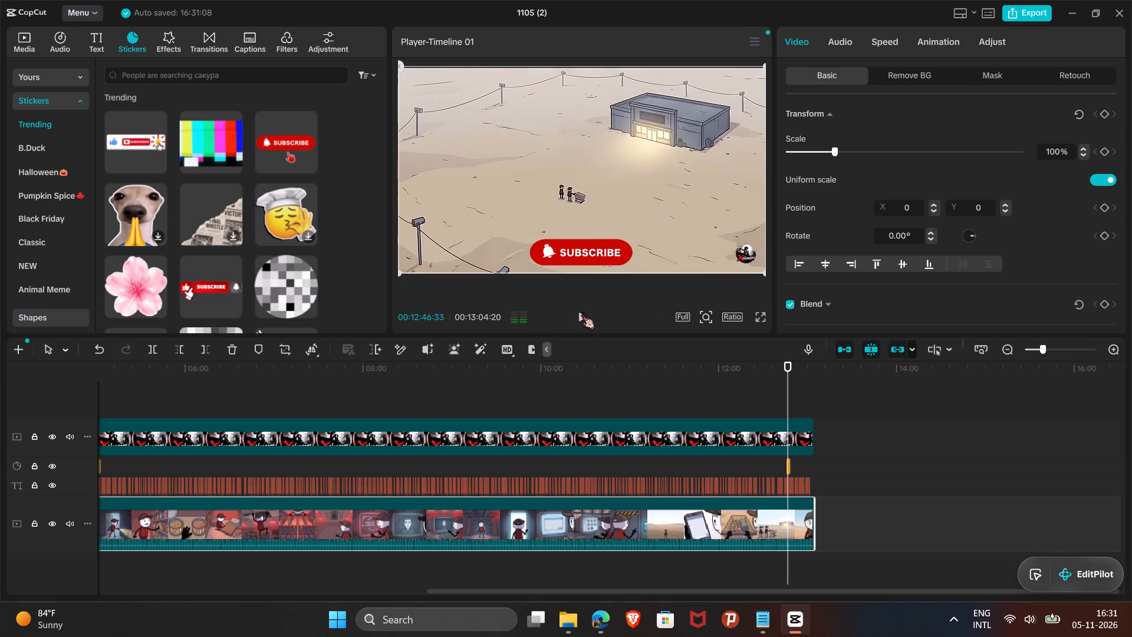
pyautogui.click(582, 311)
pyautogui.click(590, 247)
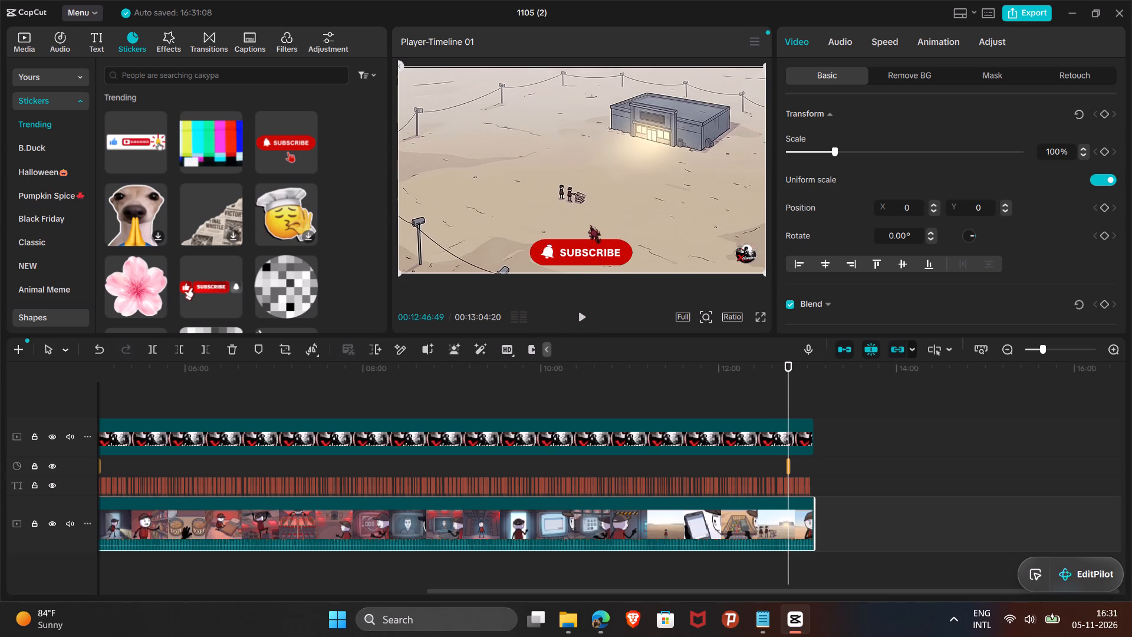
pyautogui.moveTo(623, 199); pyautogui.dragTo(625, 214)
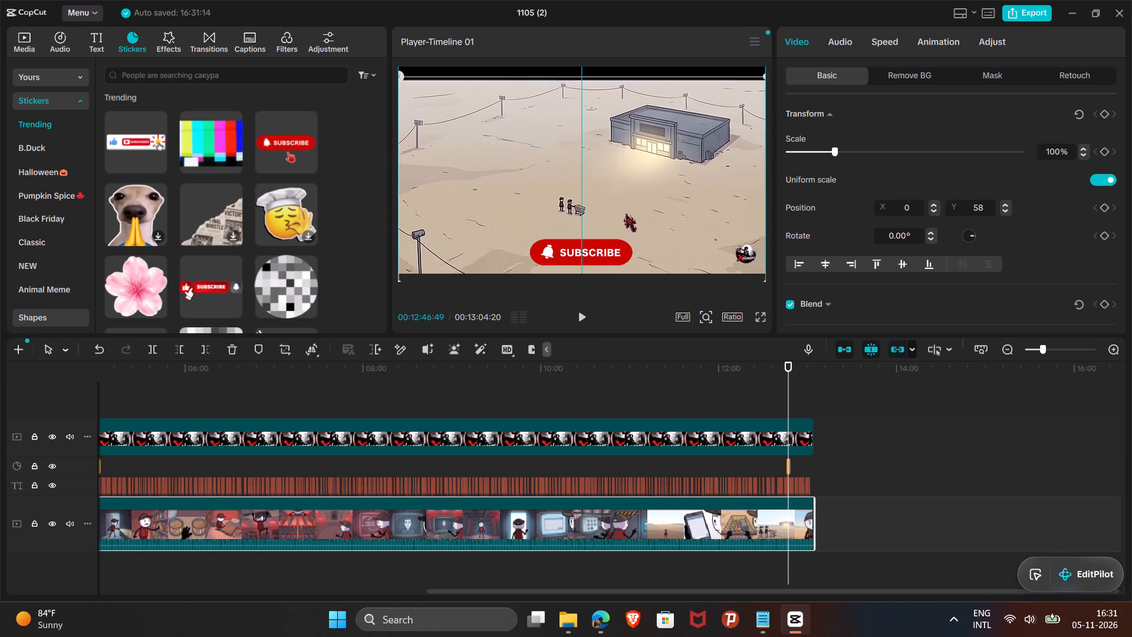
pyautogui.moveTo(625, 214); pyautogui.dragTo(624, 208)
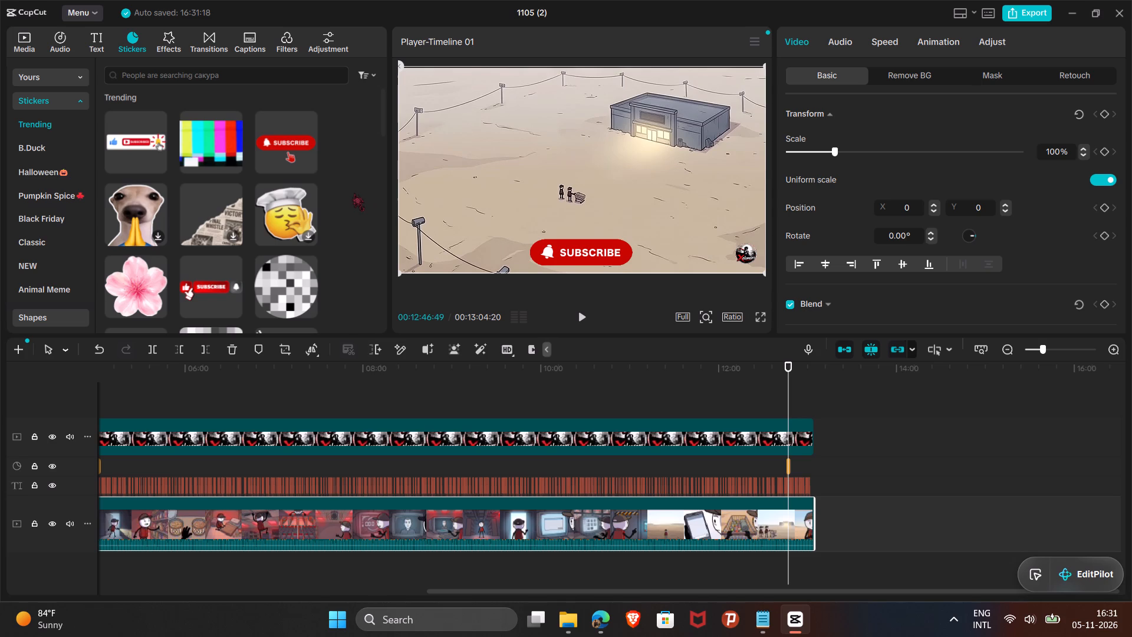
# Search the sticker library for "subscribe" and preview the red Subscribe sticker with the thumbs-up and bell circles.
pyautogui.click(208, 79)
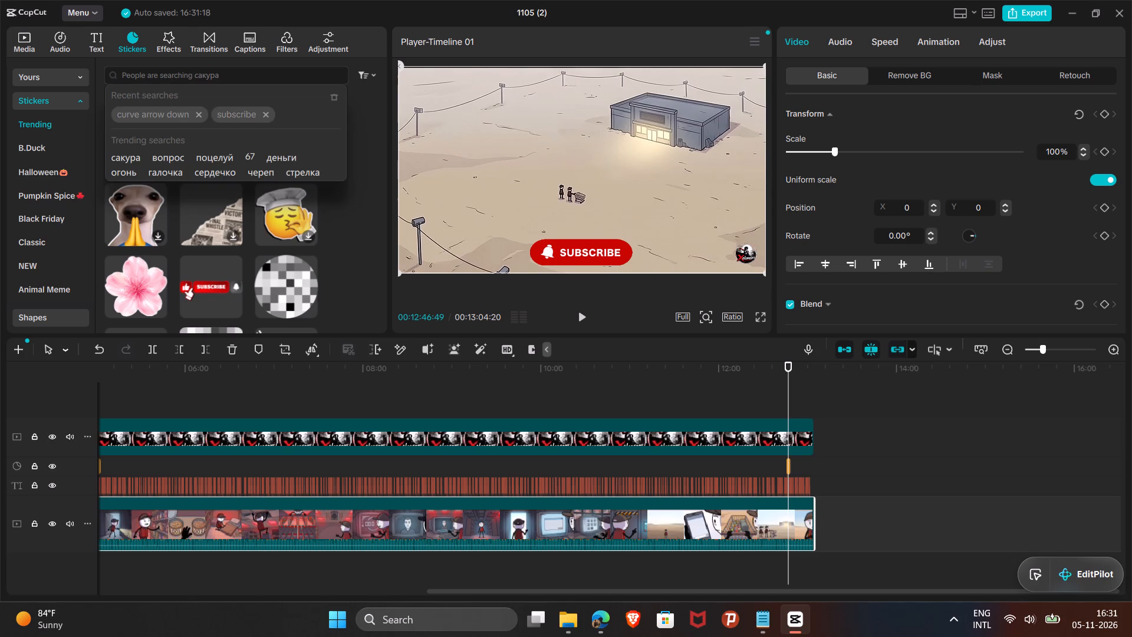
pyautogui.write('subscrib')
pyautogui.press('e')
pyautogui.press('Return')
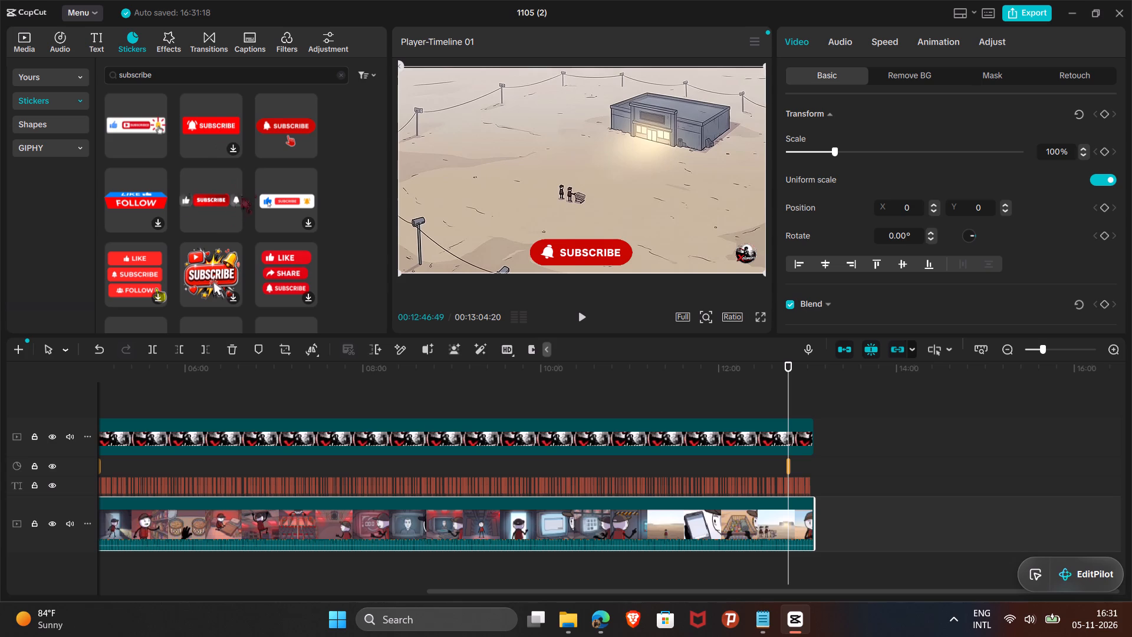
pyautogui.scroll(-1, 205, 194)
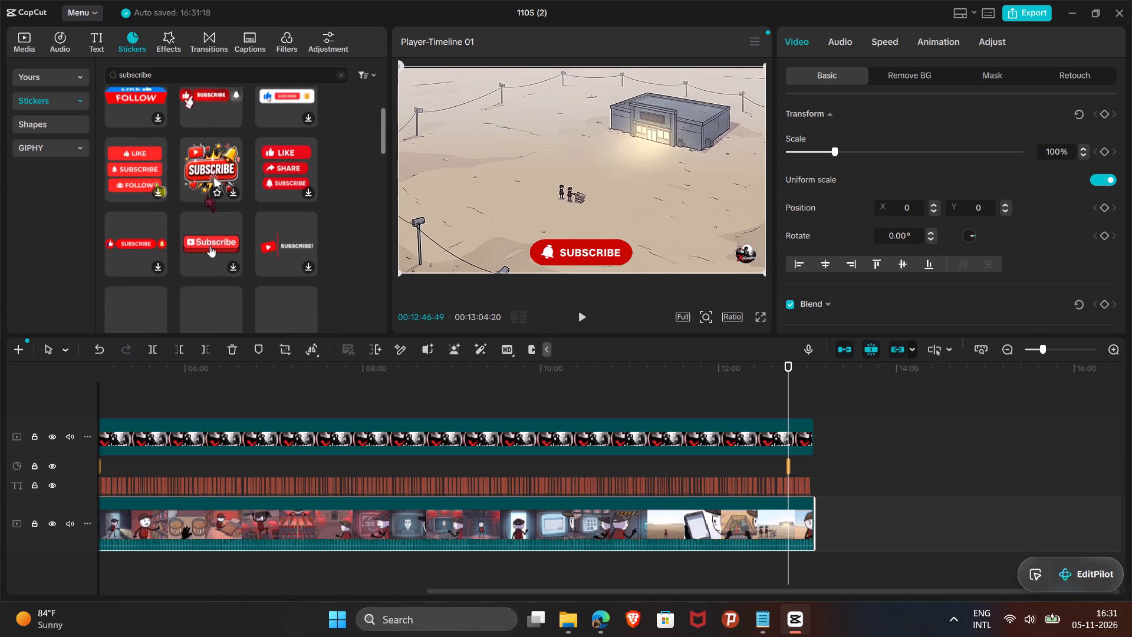
pyautogui.scroll(-2, 205, 194)
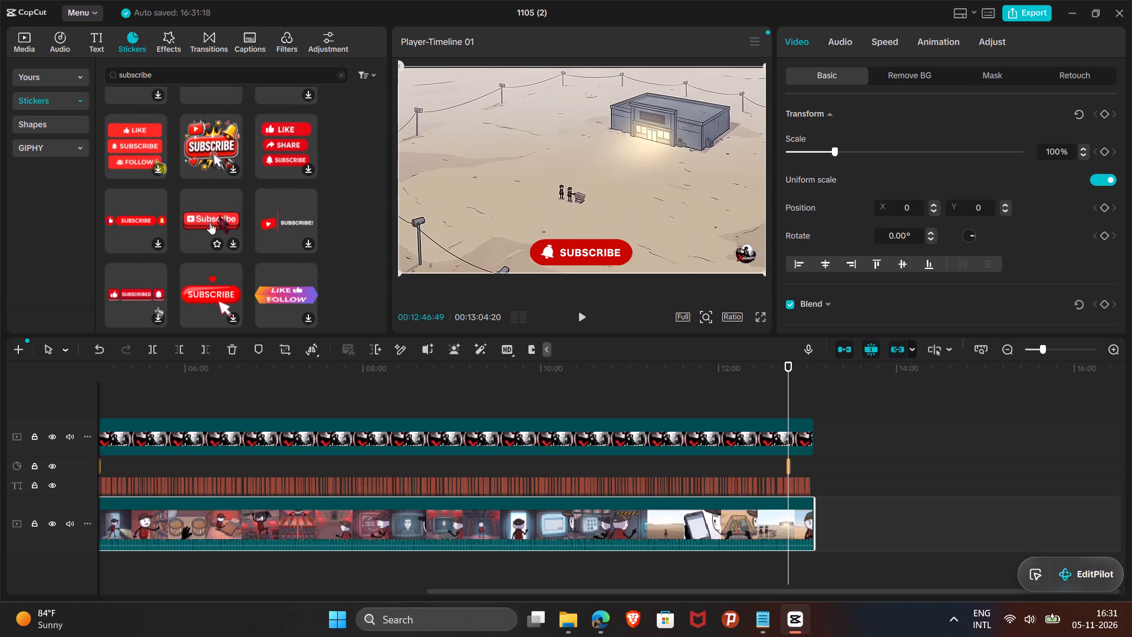
pyautogui.click(154, 213)
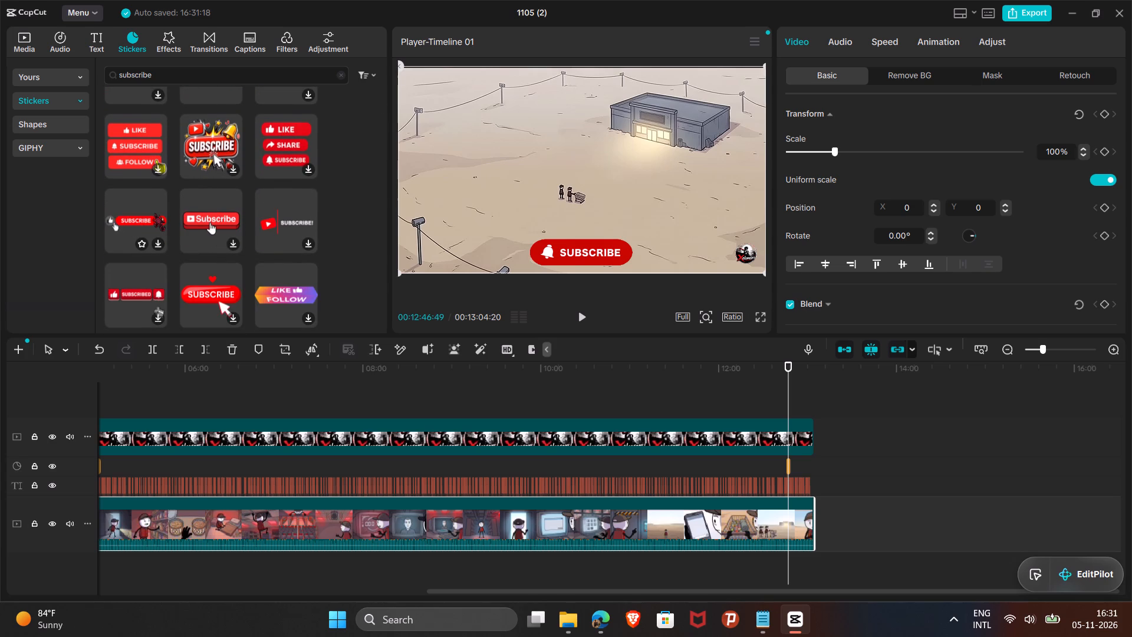
pyautogui.click(154, 213)
pyautogui.tripleClick(154, 213)
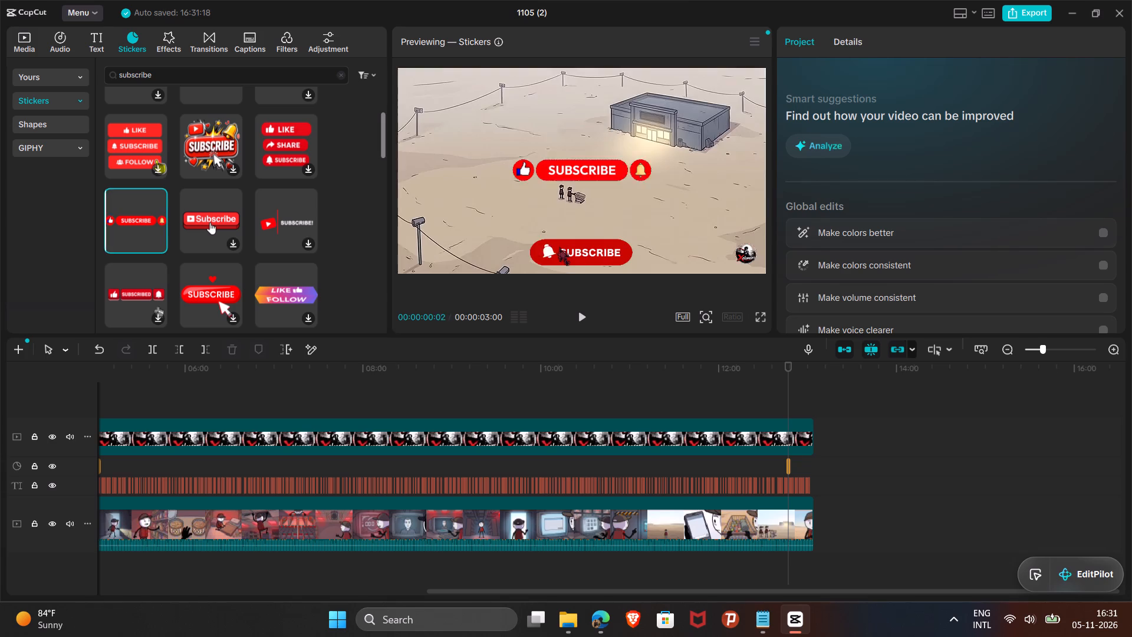
pyautogui.click(580, 253)
pyautogui.click(580, 253)
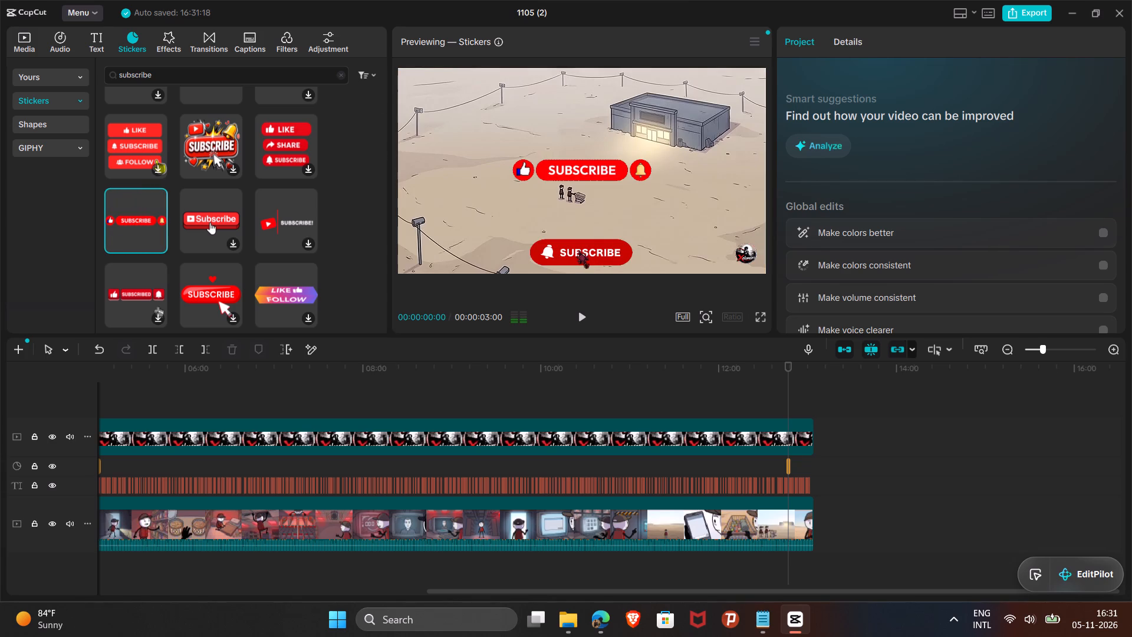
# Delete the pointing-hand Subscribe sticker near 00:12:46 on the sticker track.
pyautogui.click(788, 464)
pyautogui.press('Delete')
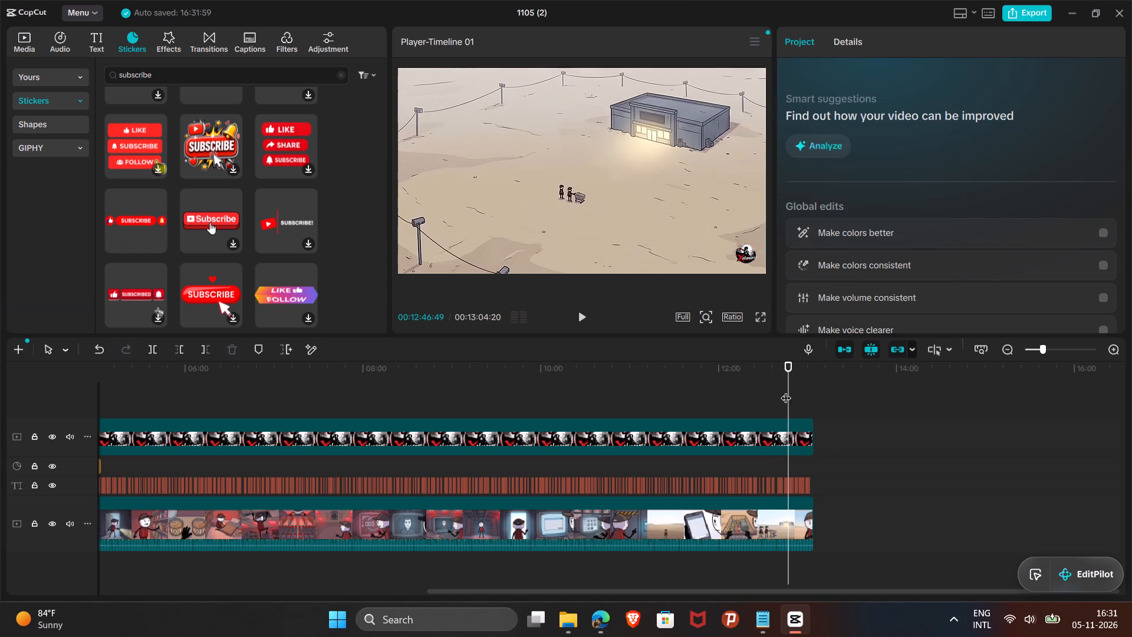
# Place the Subscribe sticker with thumbs-up and bell circles at about 00:12:43 on a new track above the Xelomori emblem.
pyautogui.moveTo(790, 363); pyautogui.dragTo(778, 367)
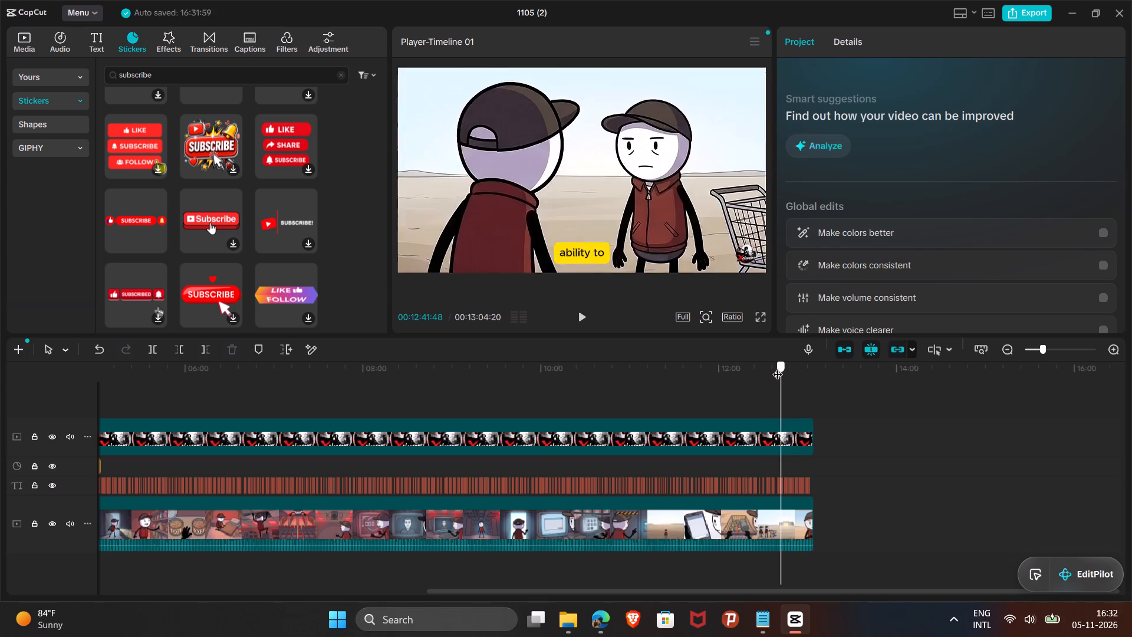
pyautogui.moveTo(778, 367); pyautogui.dragTo(774, 368)
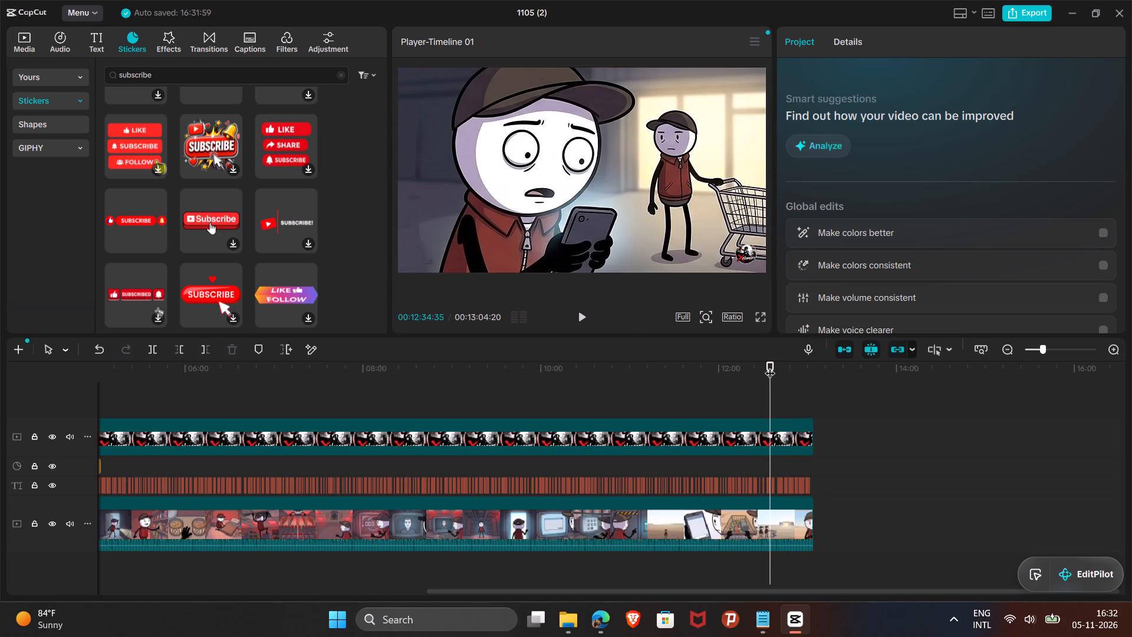
pyautogui.moveTo(770, 366); pyautogui.dragTo(778, 366)
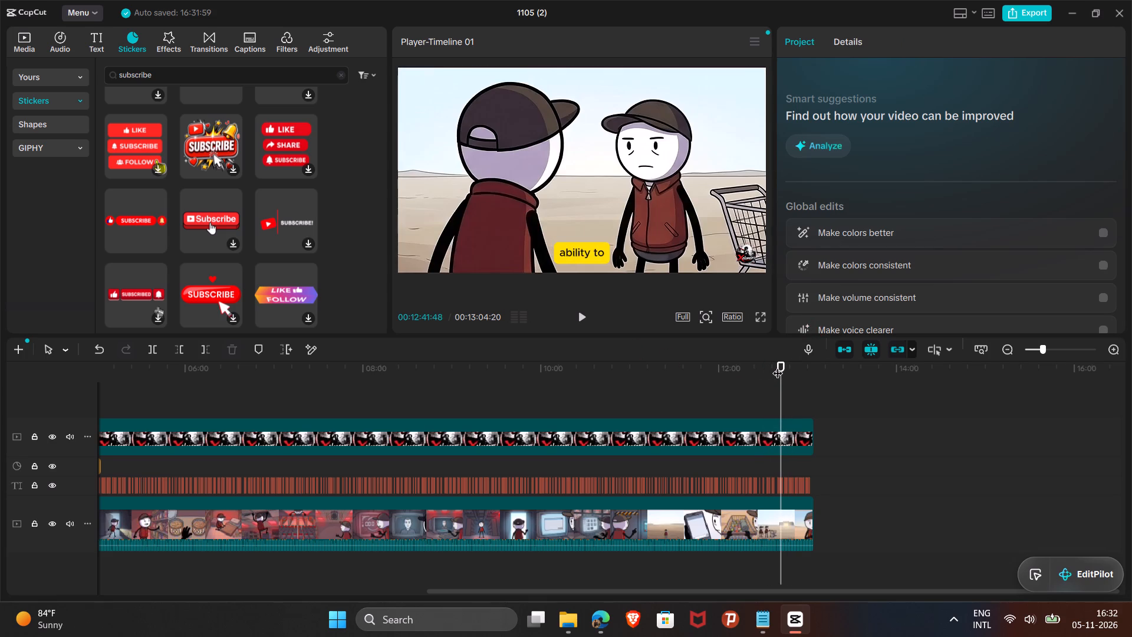
pyautogui.click(583, 313)
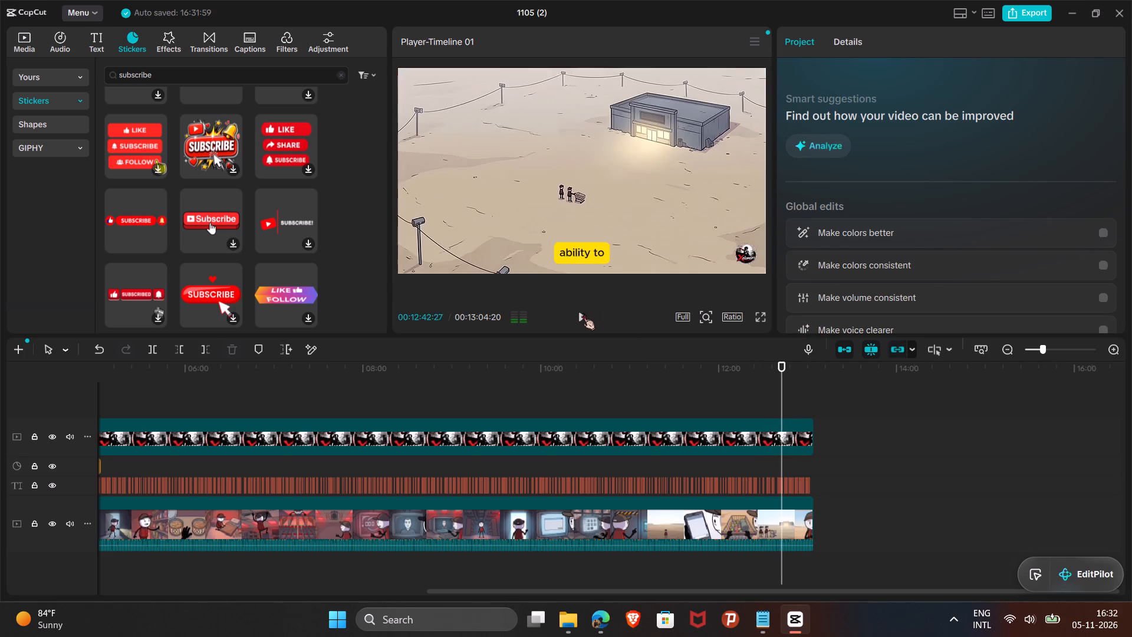
pyautogui.click(583, 313)
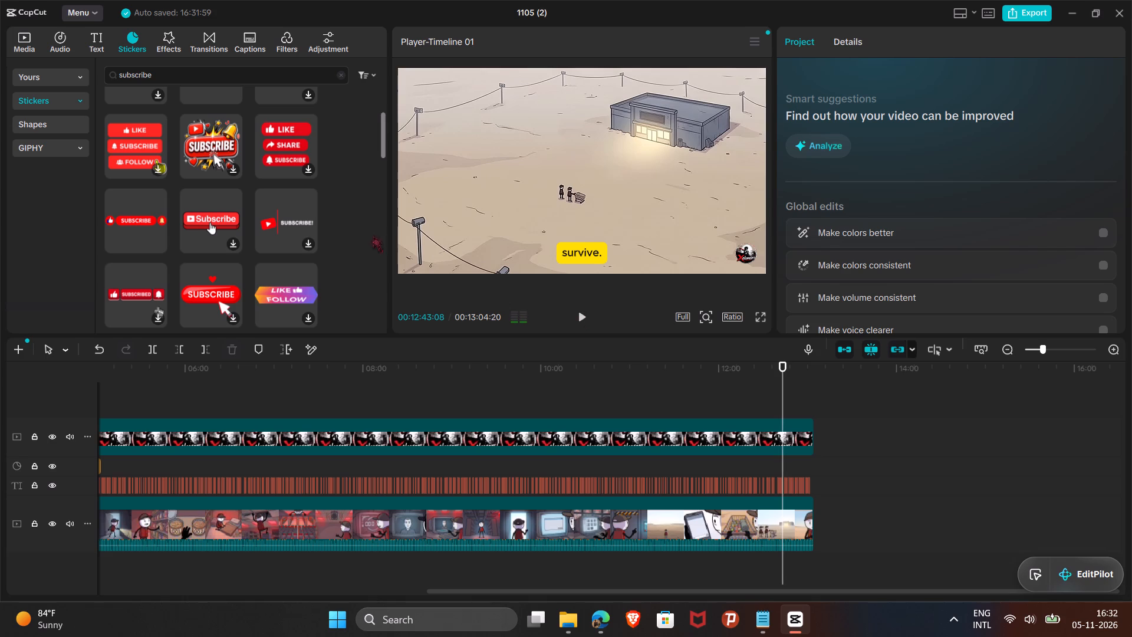
pyautogui.doubleClick(139, 224)
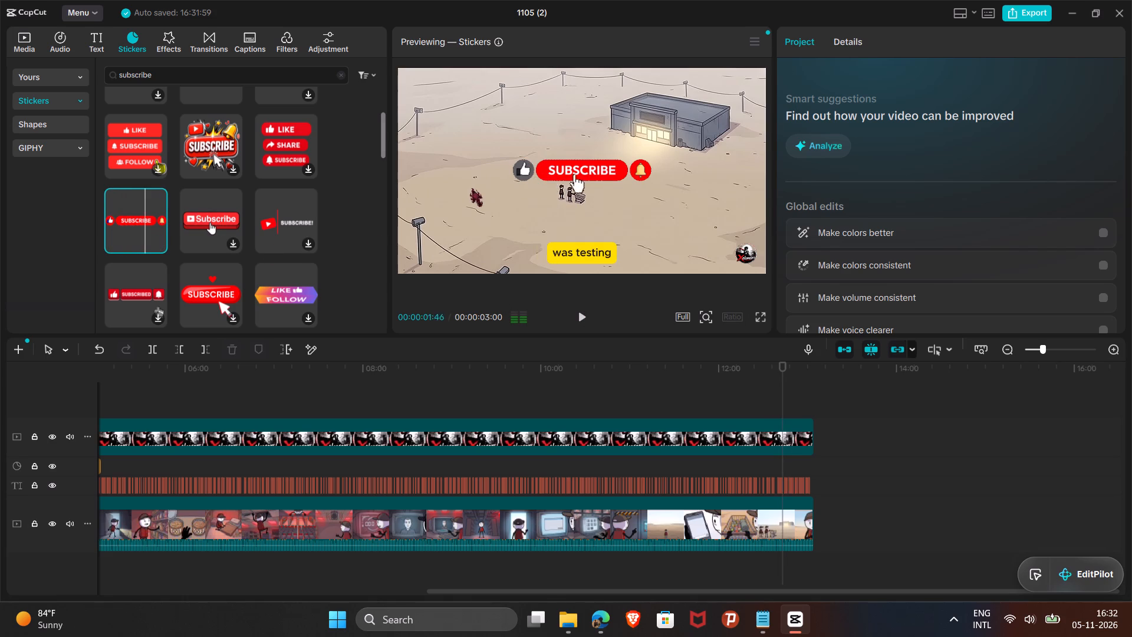
pyautogui.click(578, 317)
pyautogui.click(578, 317)
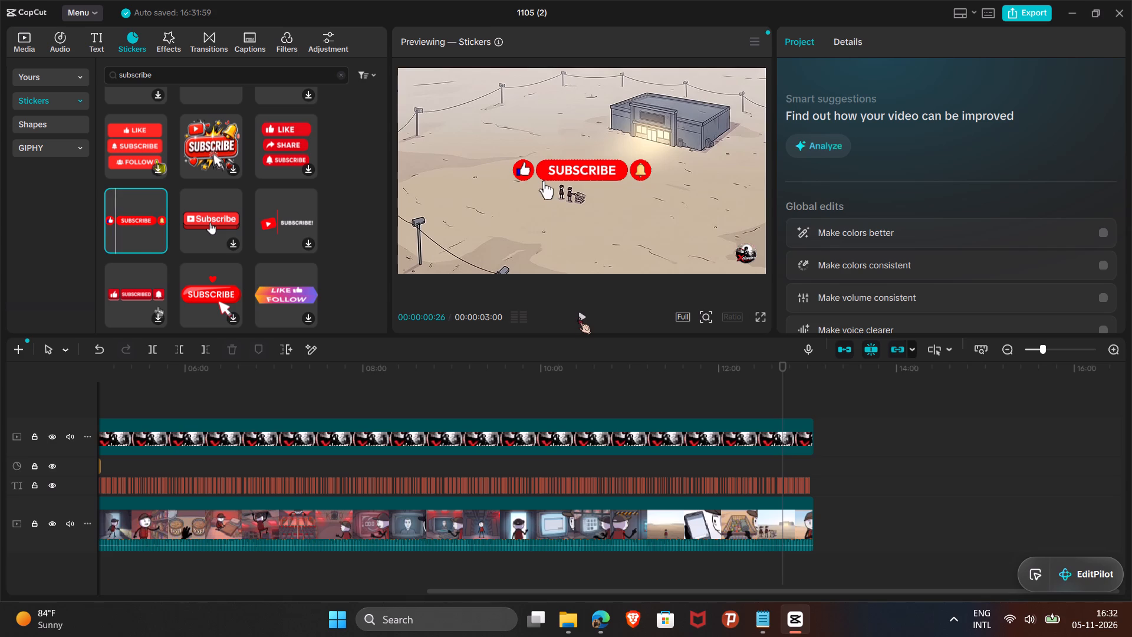
pyautogui.moveTo(118, 214); pyautogui.dragTo(764, 387)
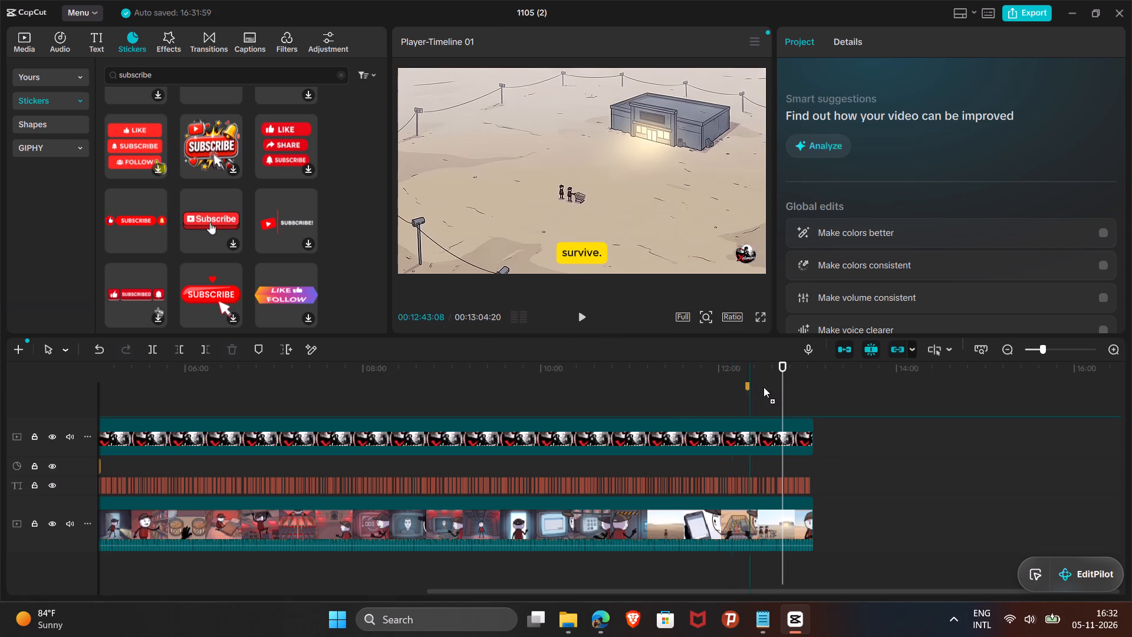
pyautogui.moveTo(764, 387); pyautogui.dragTo(783, 402)
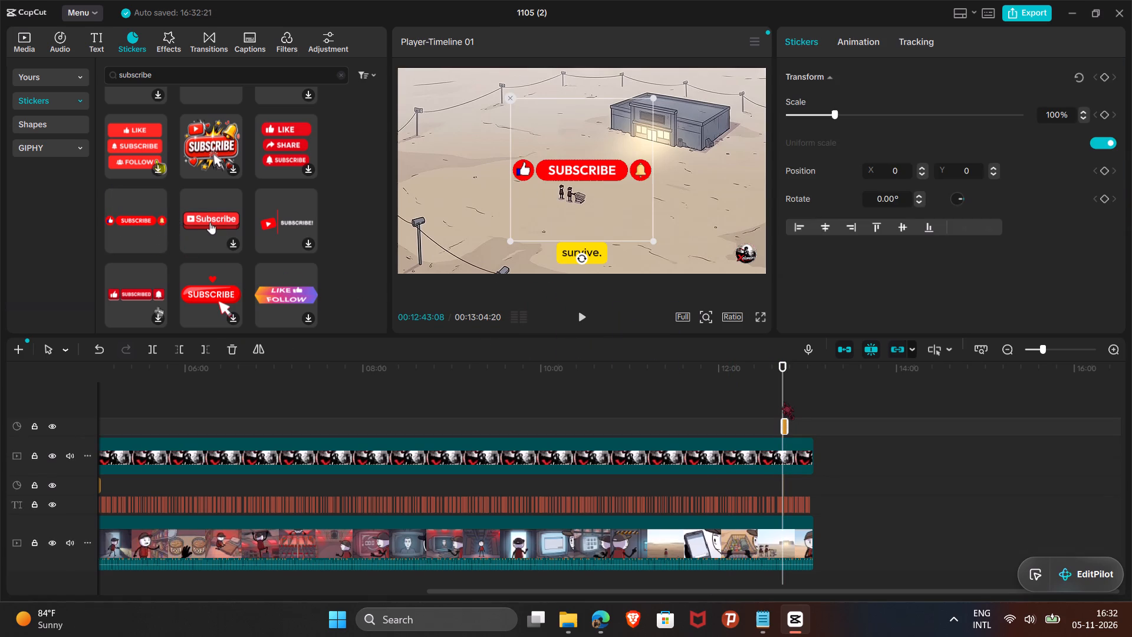
pyautogui.click(606, 212)
# Move the Subscribe sticker down over the yellow caption at X 54, Y -865, and play it back.
pyautogui.moveTo(584, 168); pyautogui.dragTo(588, 250)
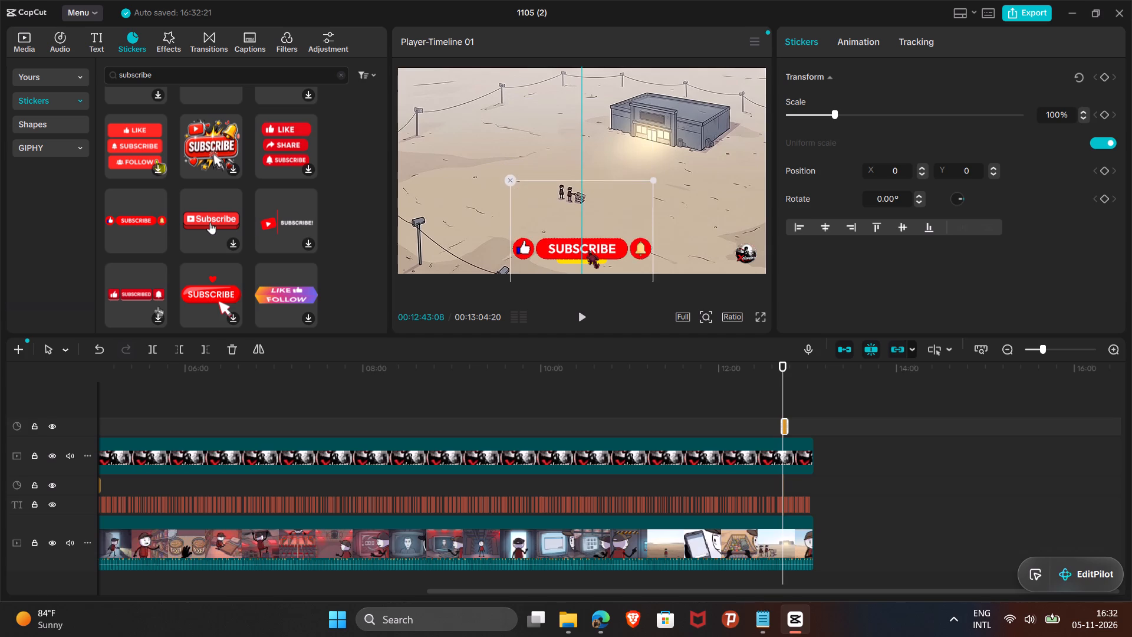
pyautogui.moveTo(588, 250); pyautogui.dragTo(589, 251)
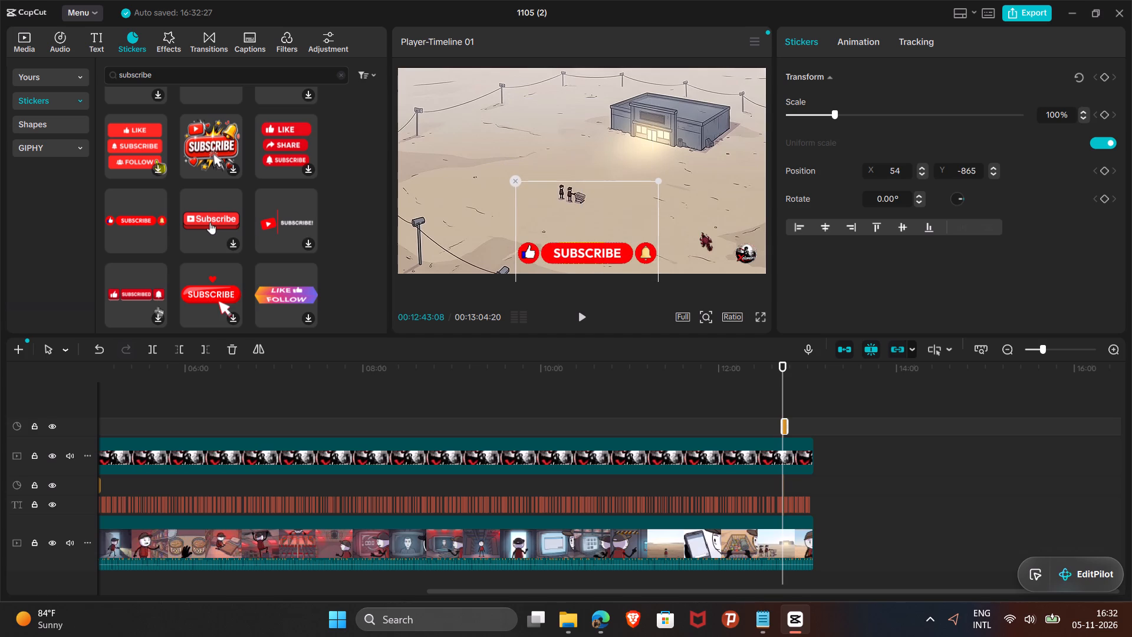
pyautogui.click(708, 233)
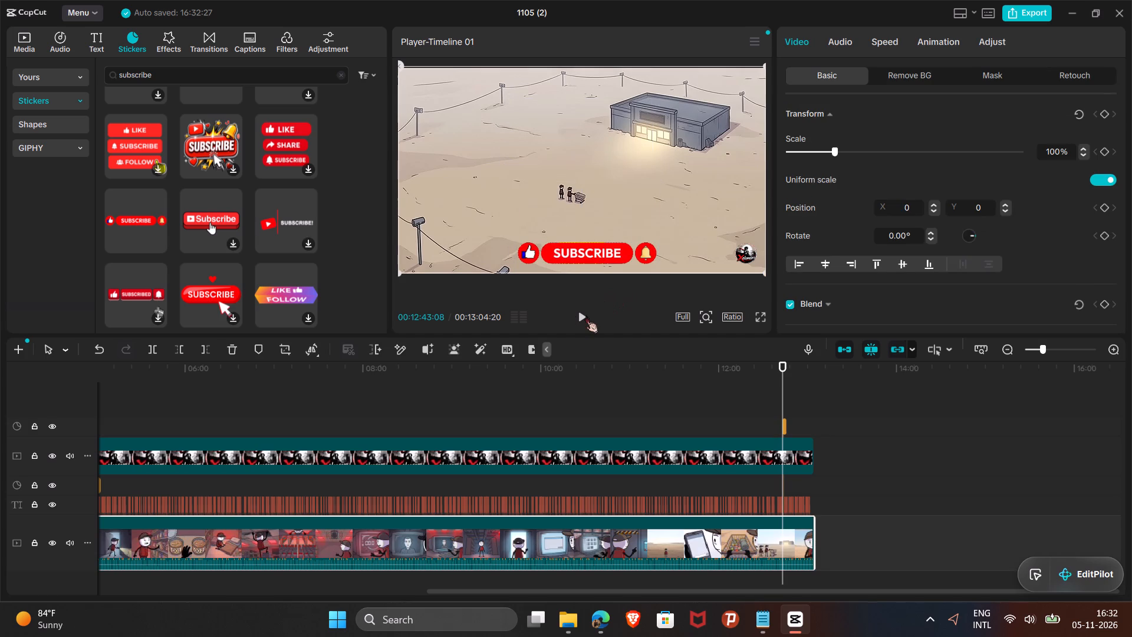
pyautogui.click(585, 316)
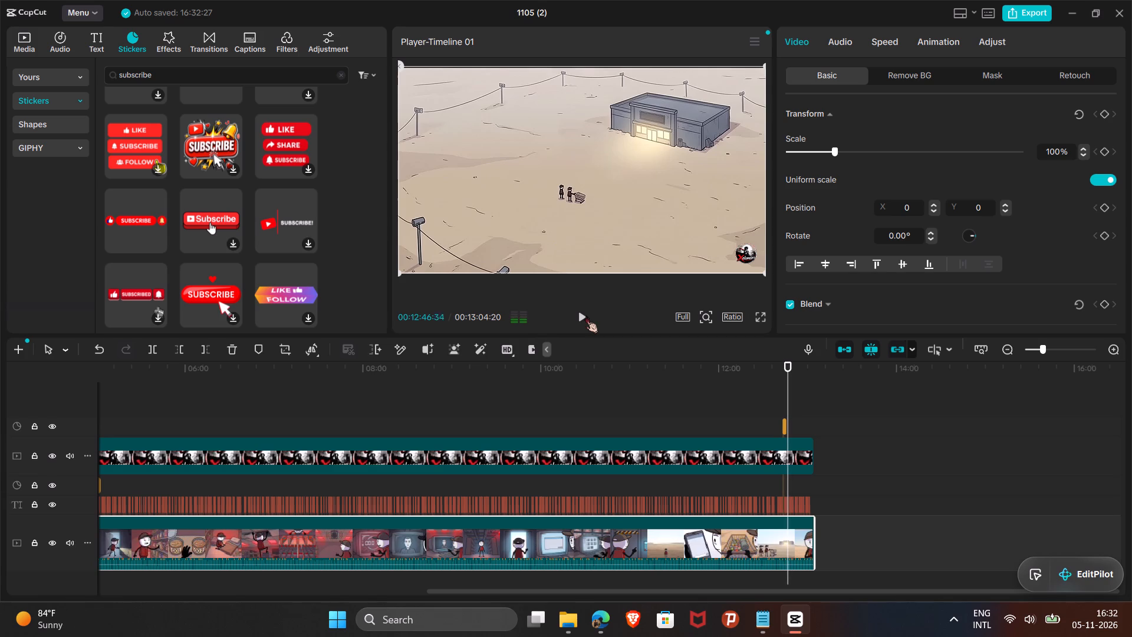
pyautogui.click(583, 316)
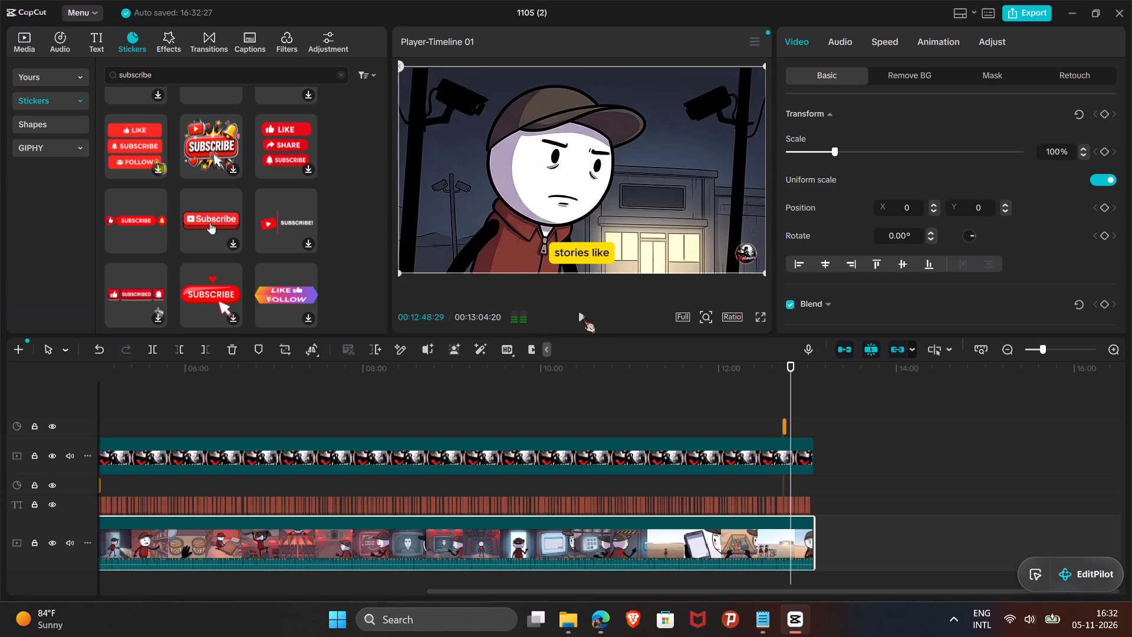
# Extend the end of the Subscribe sticker clip to the end of the captions at about 00:13:02.
pyautogui.click(783, 426)
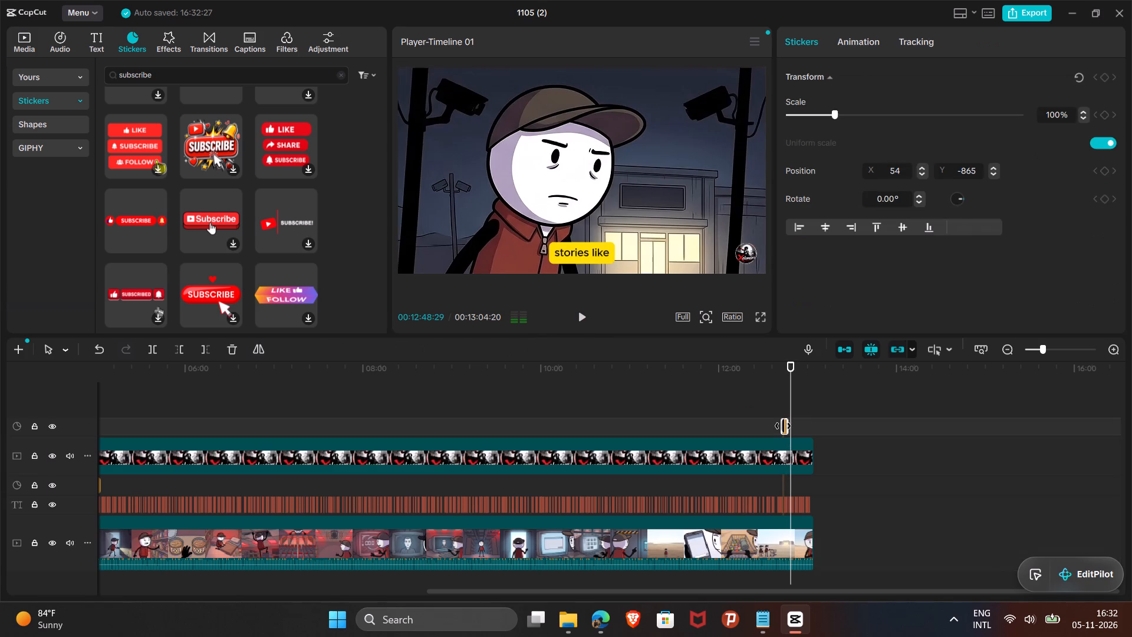
pyautogui.moveTo(785, 428); pyautogui.dragTo(805, 428)
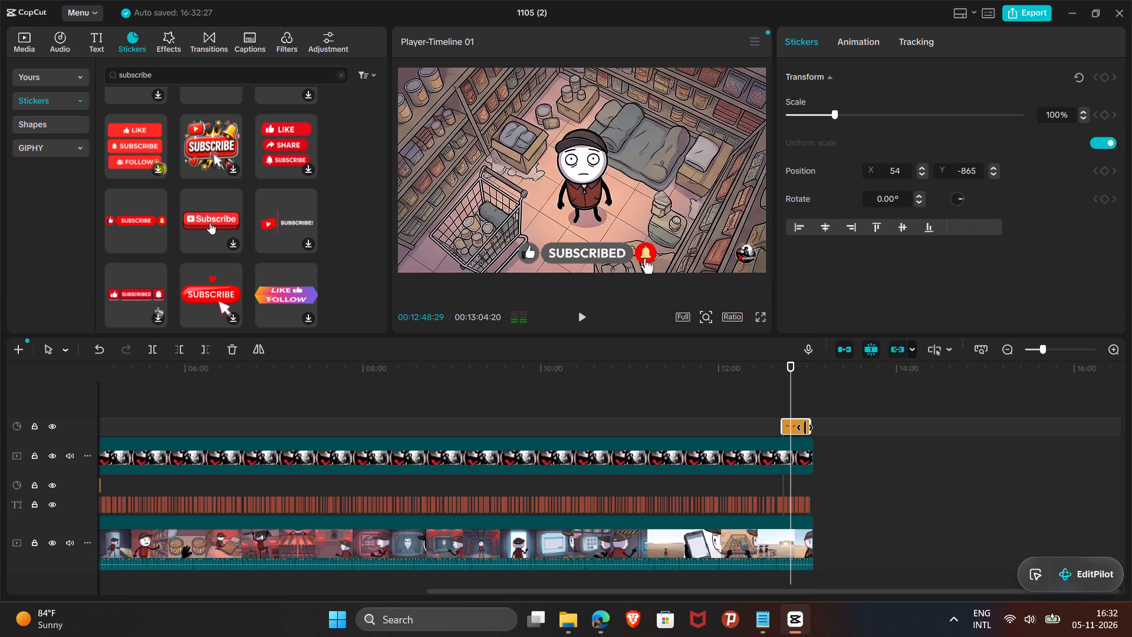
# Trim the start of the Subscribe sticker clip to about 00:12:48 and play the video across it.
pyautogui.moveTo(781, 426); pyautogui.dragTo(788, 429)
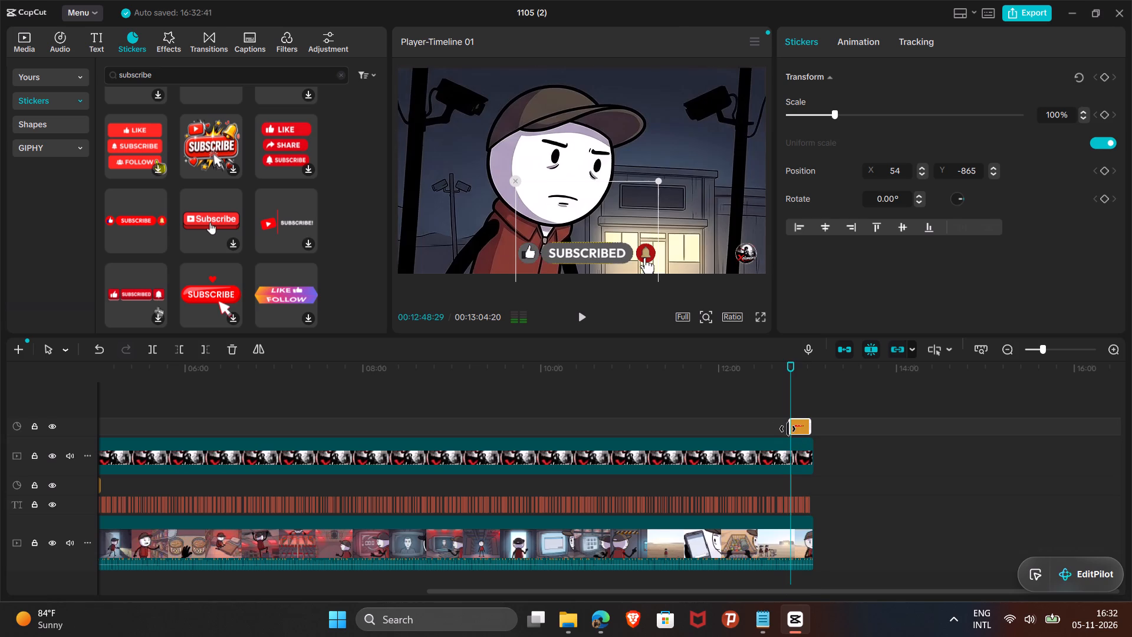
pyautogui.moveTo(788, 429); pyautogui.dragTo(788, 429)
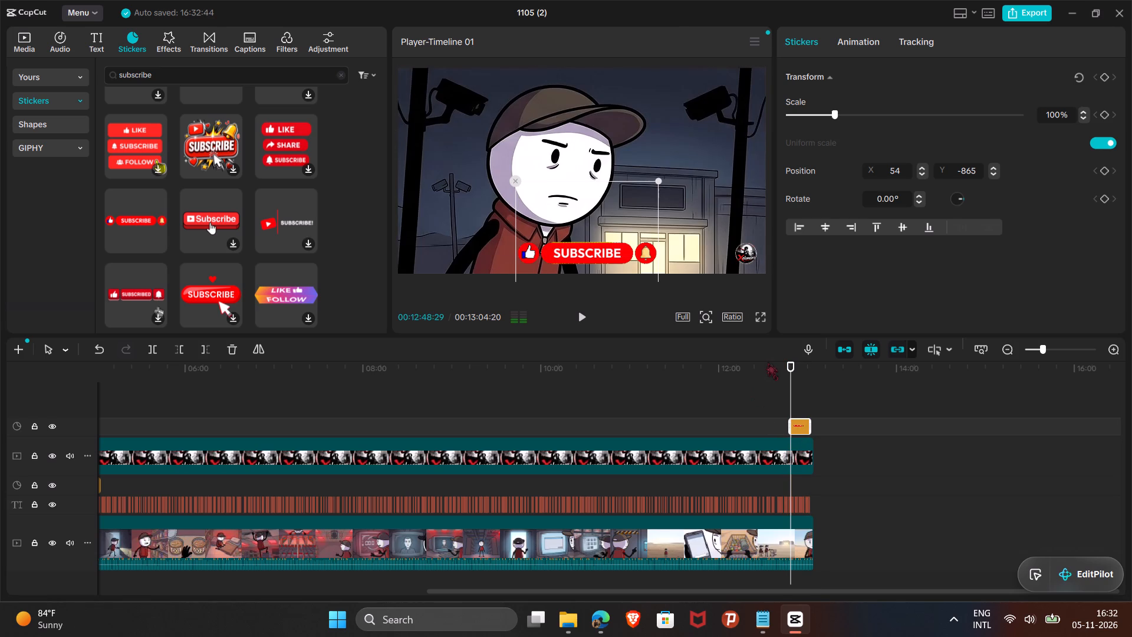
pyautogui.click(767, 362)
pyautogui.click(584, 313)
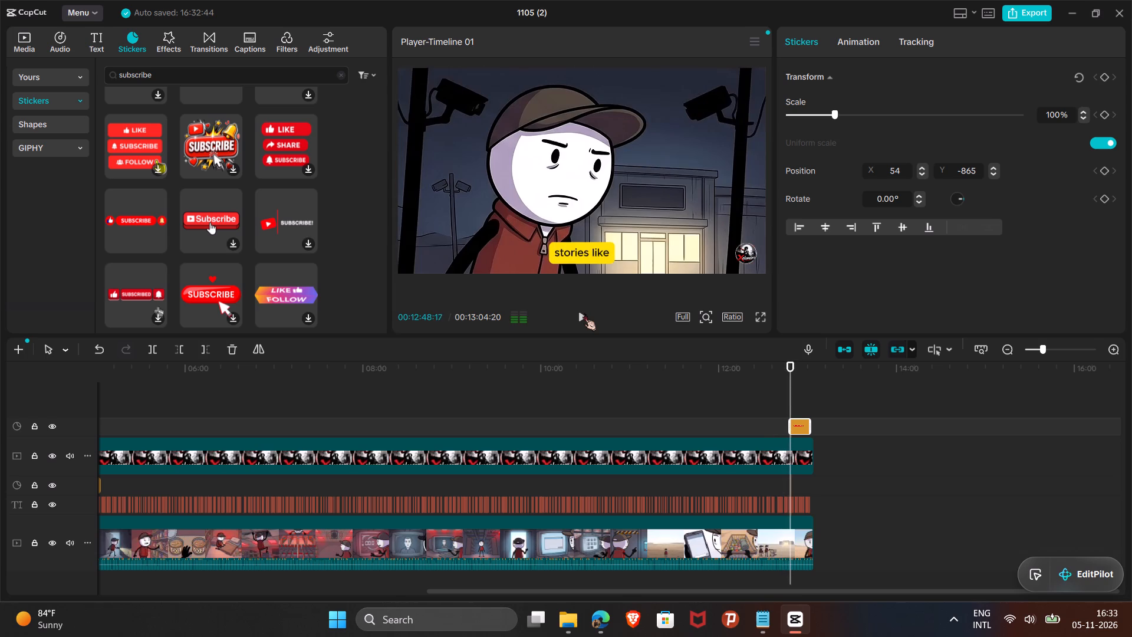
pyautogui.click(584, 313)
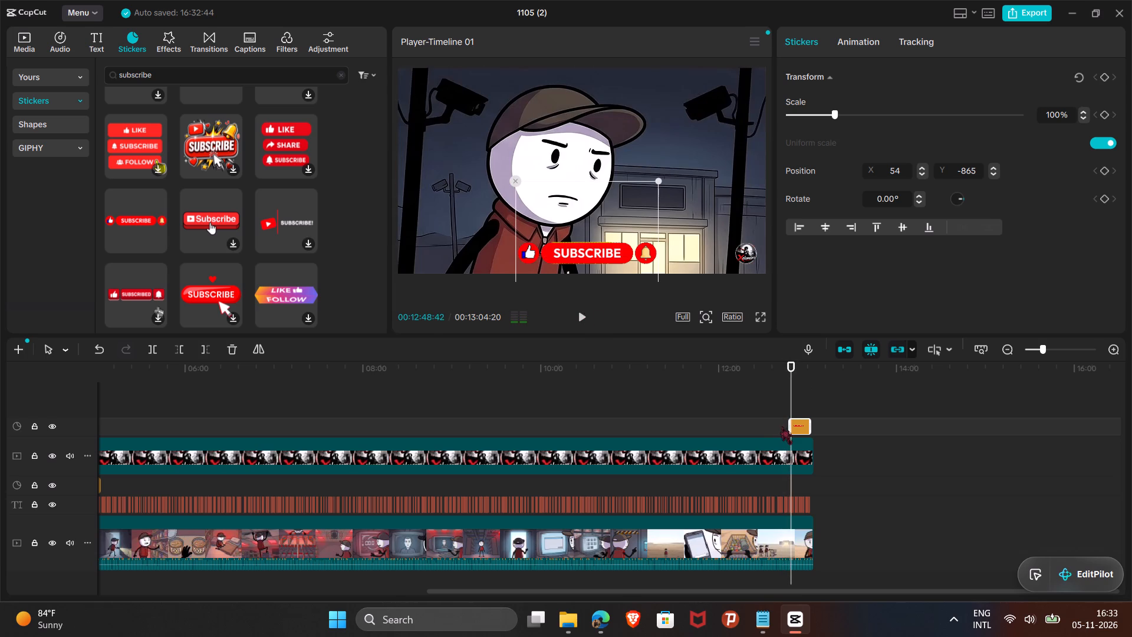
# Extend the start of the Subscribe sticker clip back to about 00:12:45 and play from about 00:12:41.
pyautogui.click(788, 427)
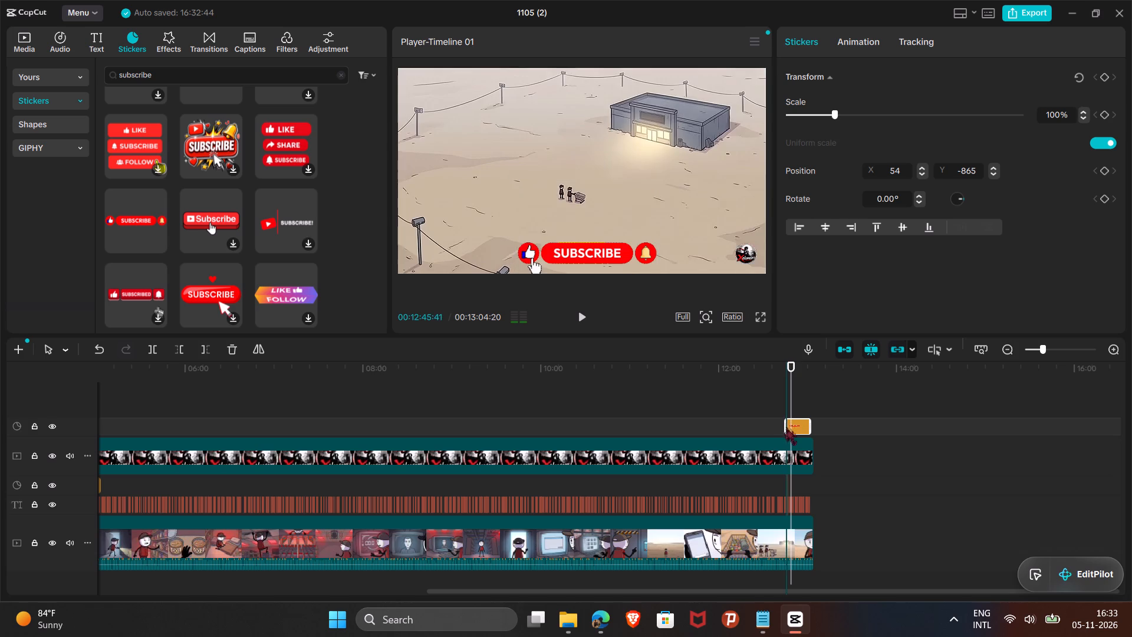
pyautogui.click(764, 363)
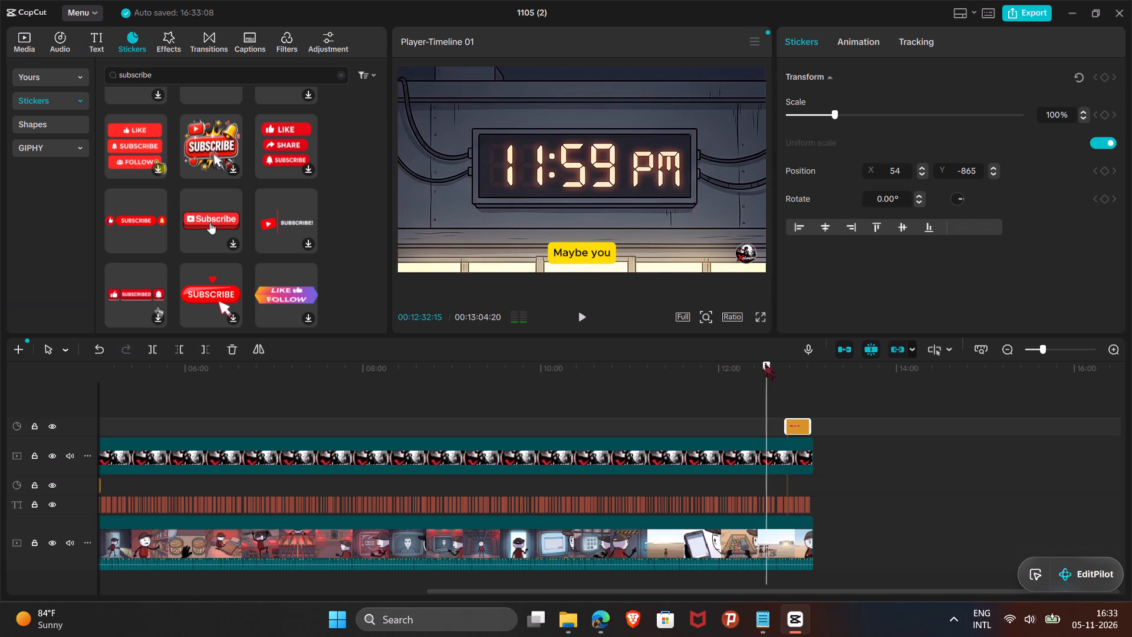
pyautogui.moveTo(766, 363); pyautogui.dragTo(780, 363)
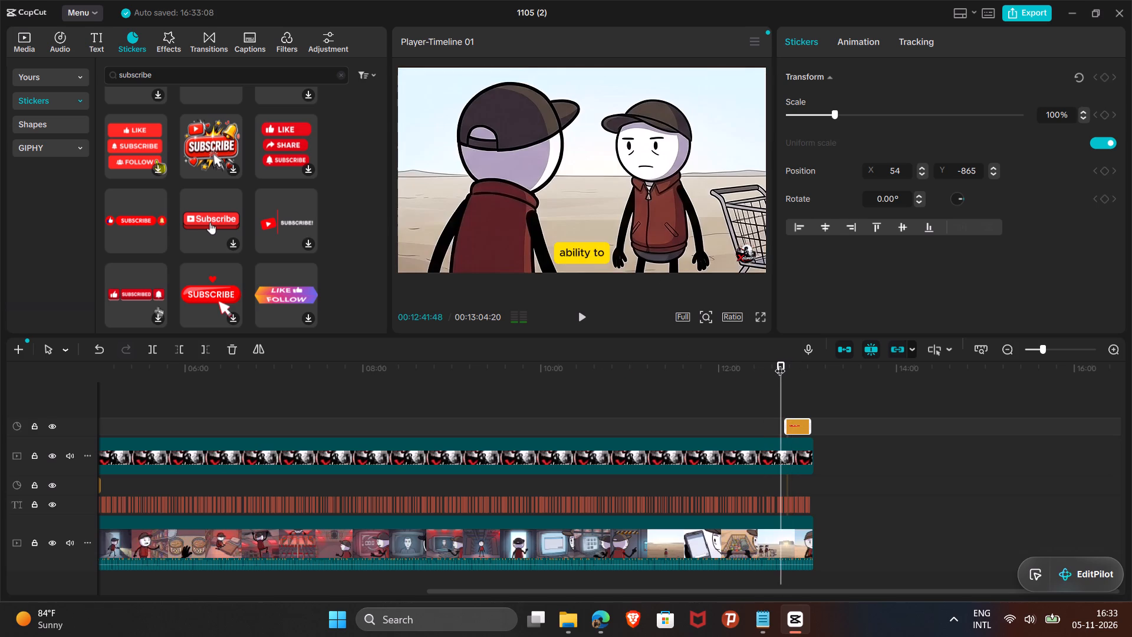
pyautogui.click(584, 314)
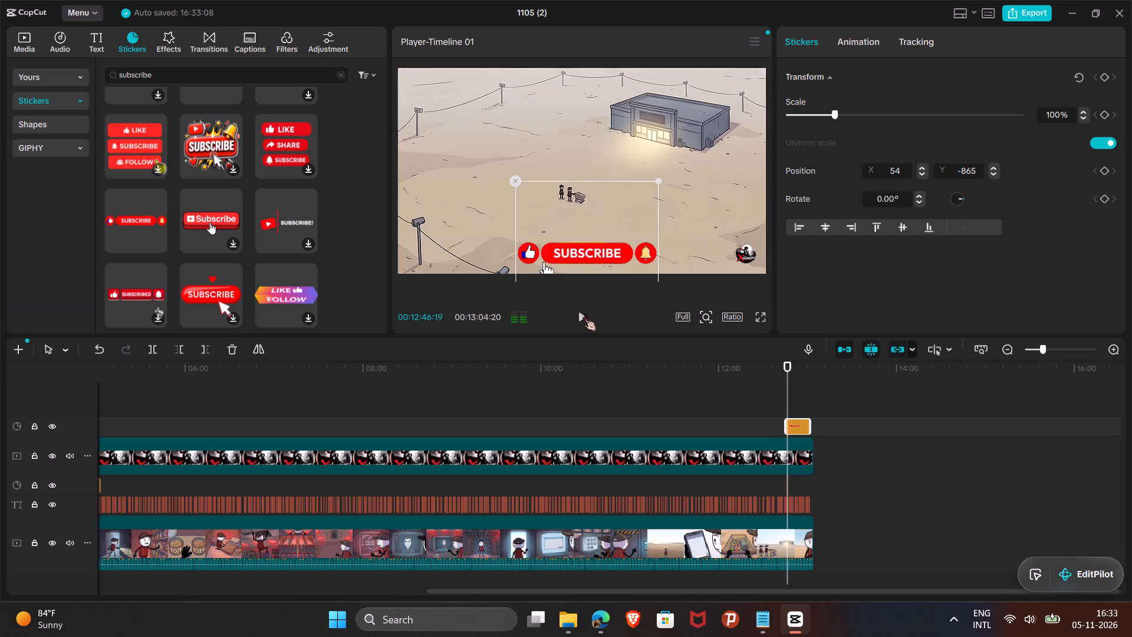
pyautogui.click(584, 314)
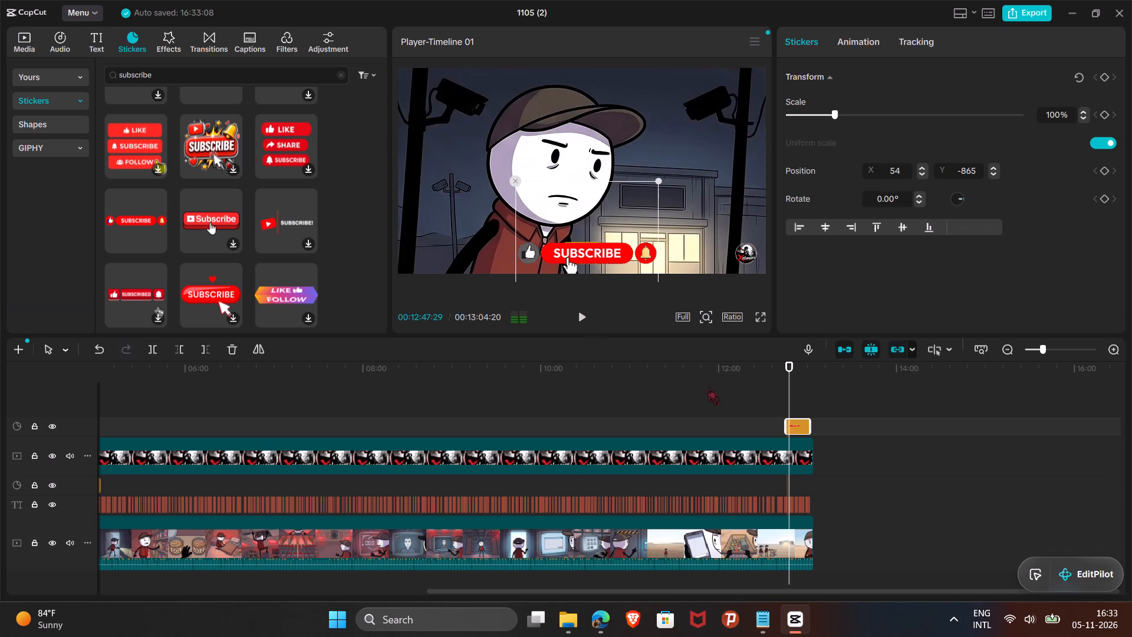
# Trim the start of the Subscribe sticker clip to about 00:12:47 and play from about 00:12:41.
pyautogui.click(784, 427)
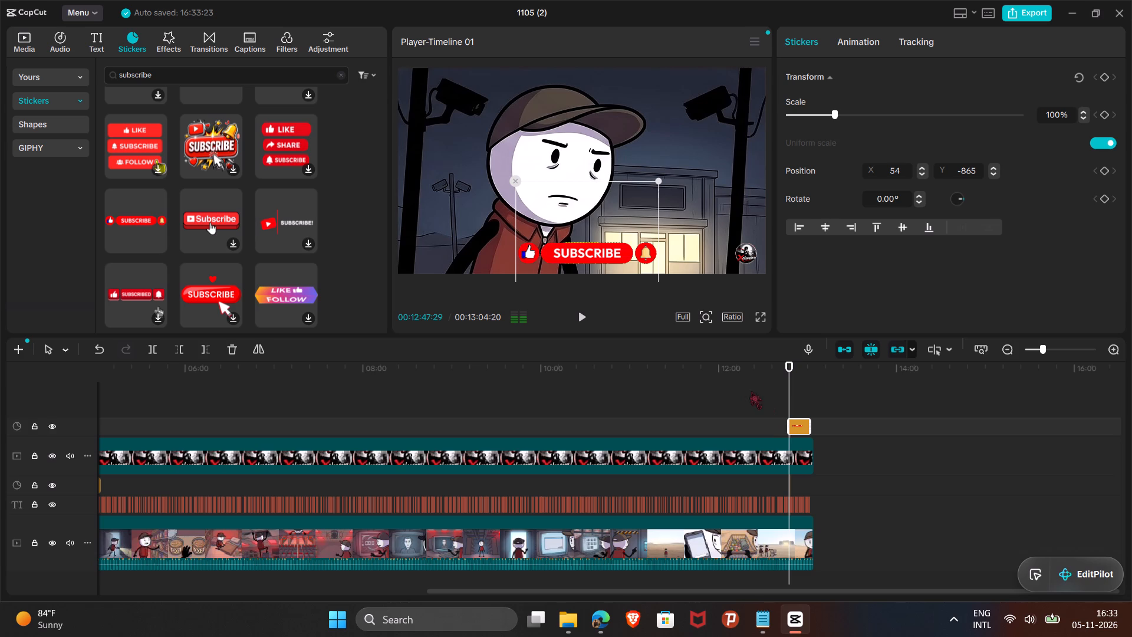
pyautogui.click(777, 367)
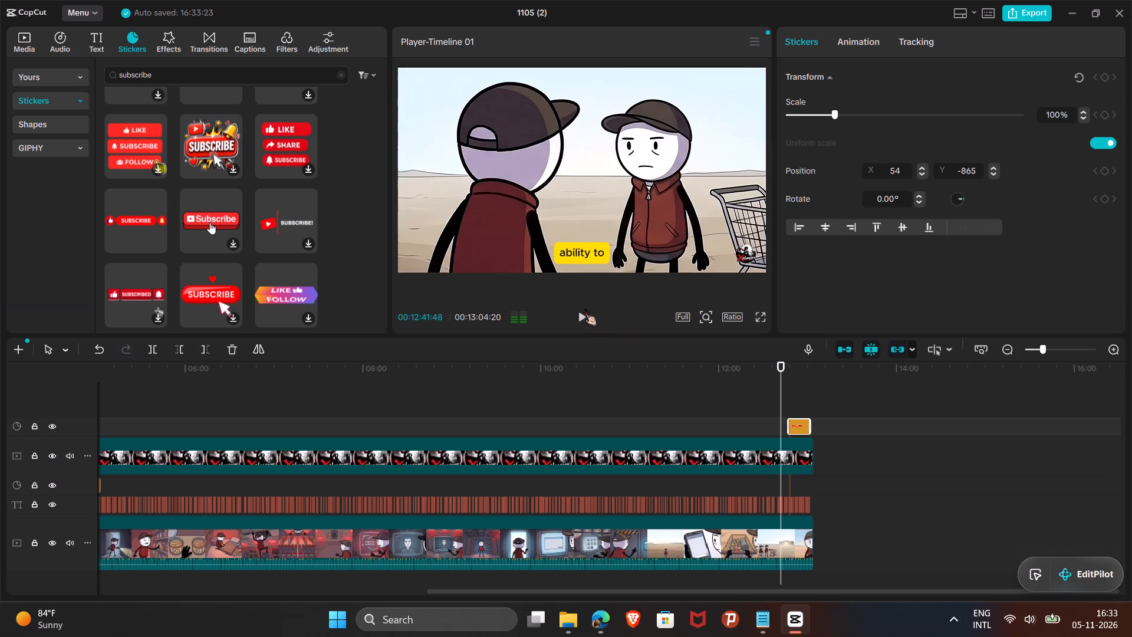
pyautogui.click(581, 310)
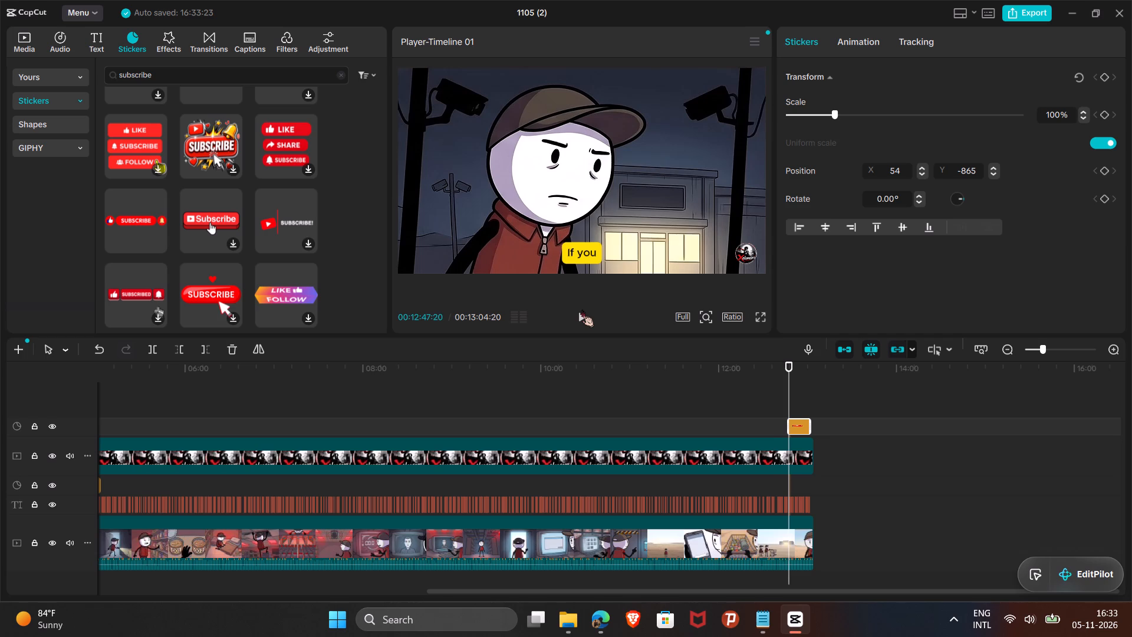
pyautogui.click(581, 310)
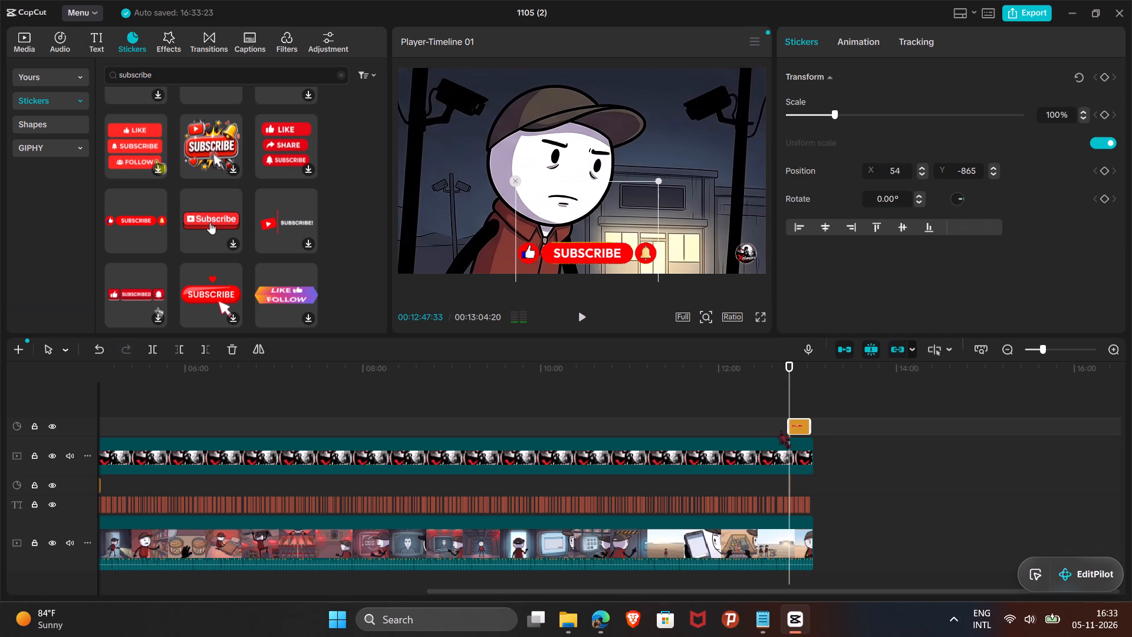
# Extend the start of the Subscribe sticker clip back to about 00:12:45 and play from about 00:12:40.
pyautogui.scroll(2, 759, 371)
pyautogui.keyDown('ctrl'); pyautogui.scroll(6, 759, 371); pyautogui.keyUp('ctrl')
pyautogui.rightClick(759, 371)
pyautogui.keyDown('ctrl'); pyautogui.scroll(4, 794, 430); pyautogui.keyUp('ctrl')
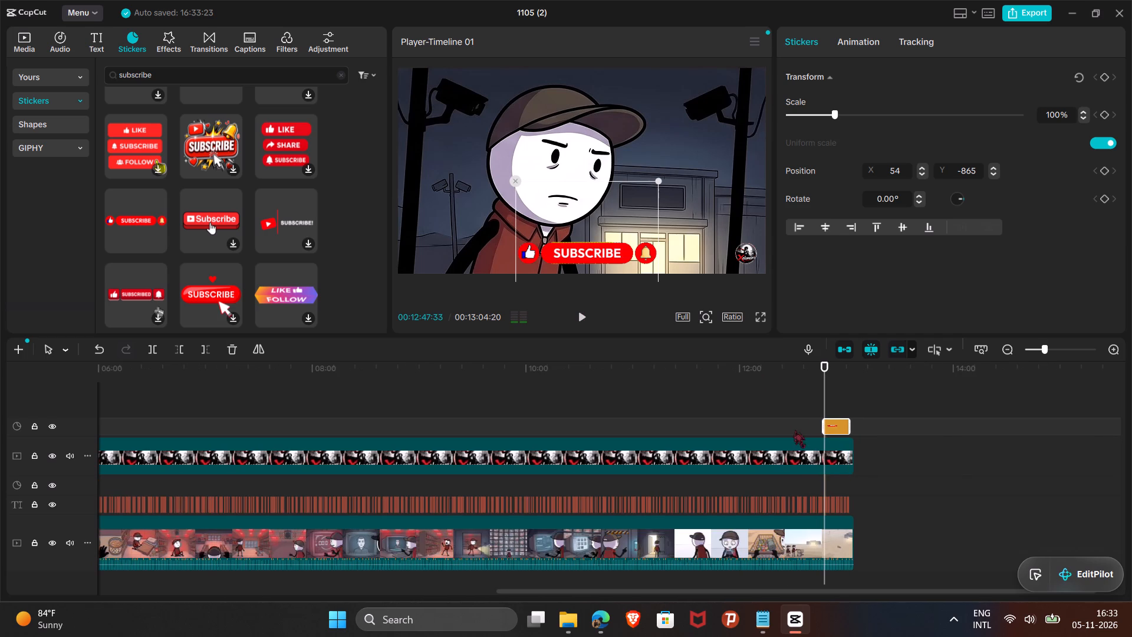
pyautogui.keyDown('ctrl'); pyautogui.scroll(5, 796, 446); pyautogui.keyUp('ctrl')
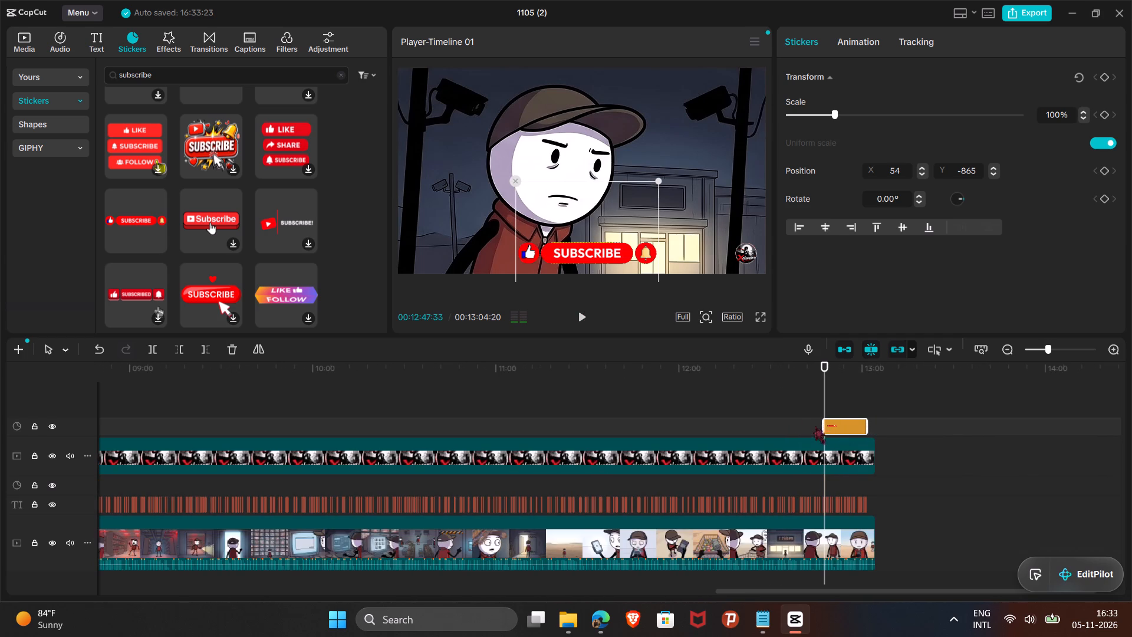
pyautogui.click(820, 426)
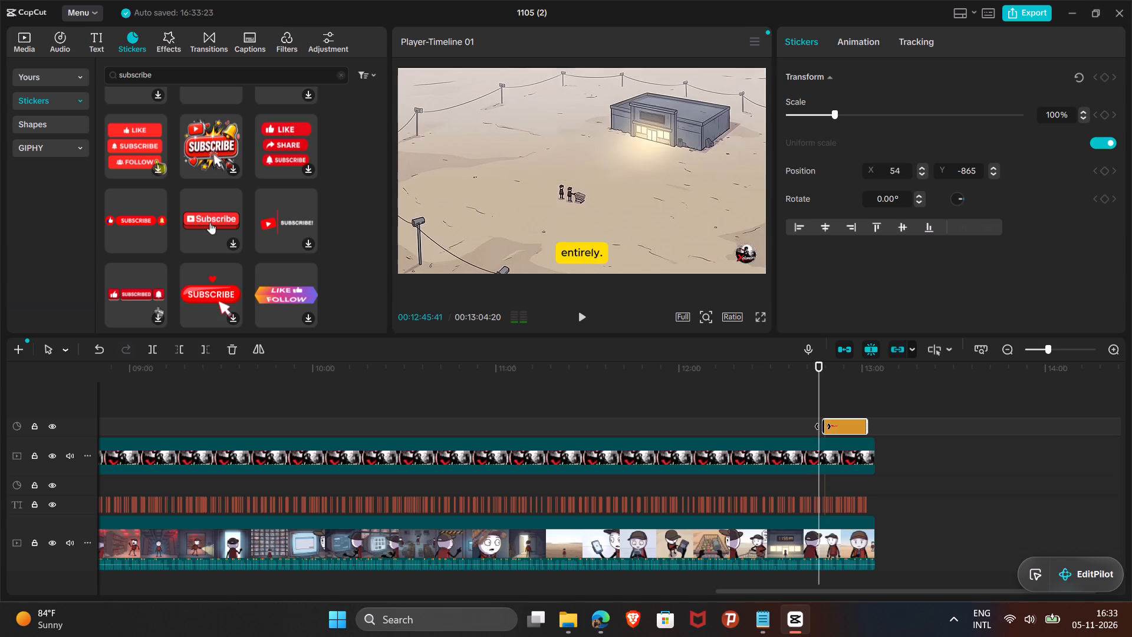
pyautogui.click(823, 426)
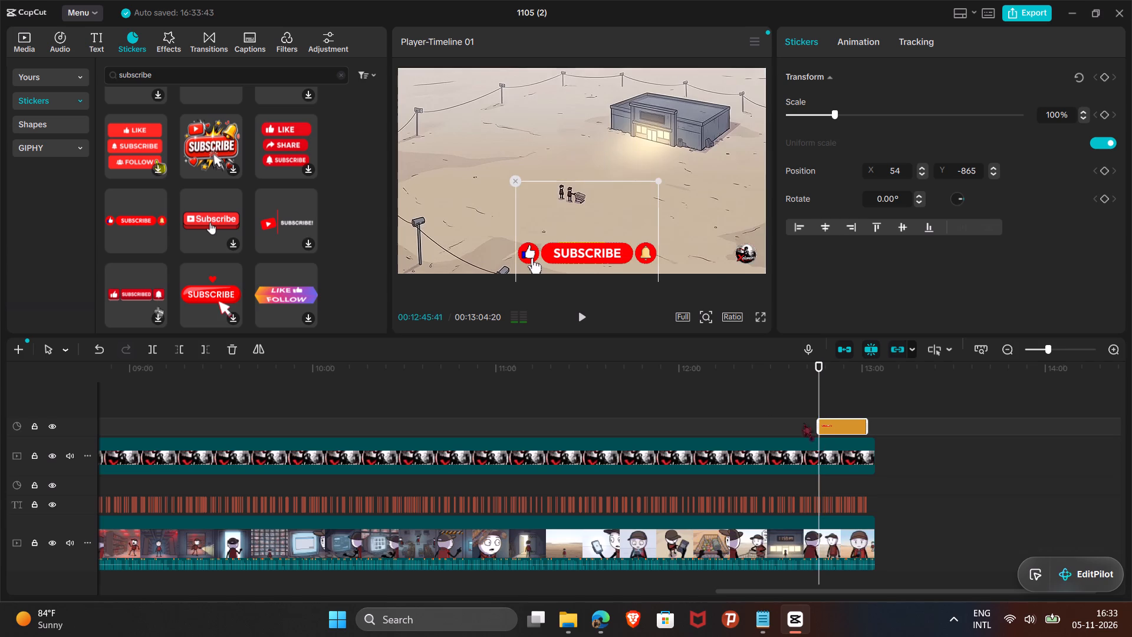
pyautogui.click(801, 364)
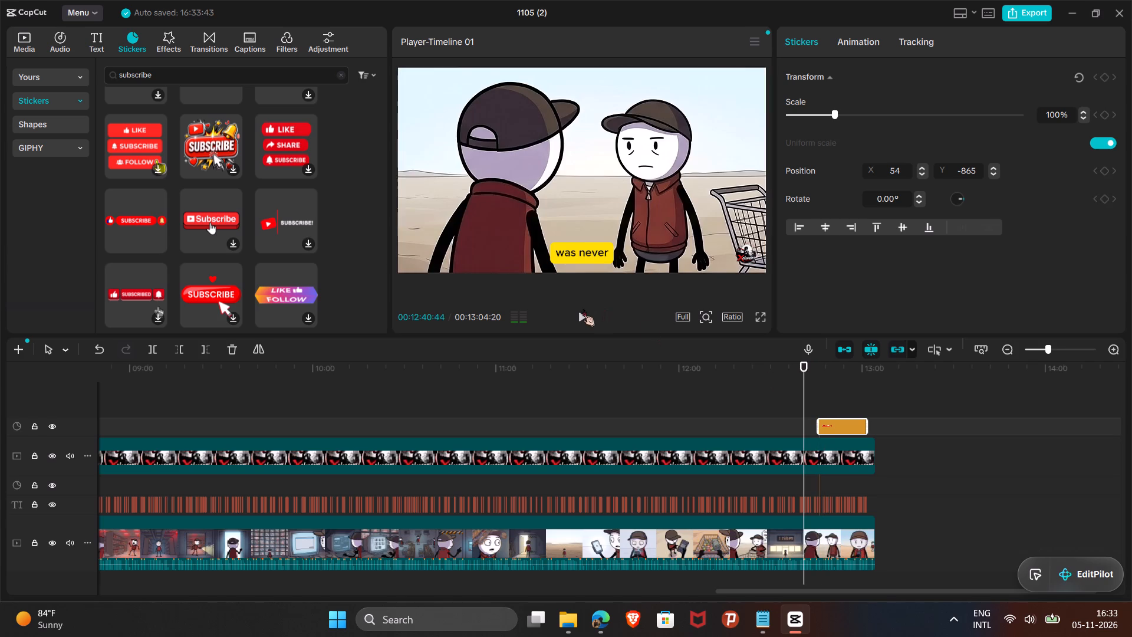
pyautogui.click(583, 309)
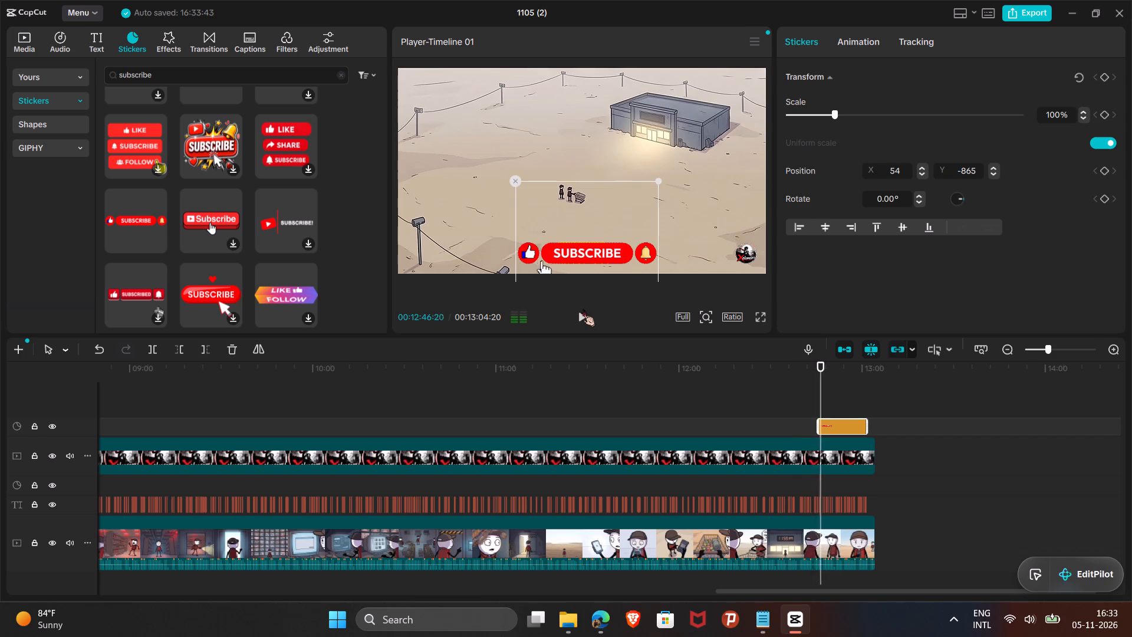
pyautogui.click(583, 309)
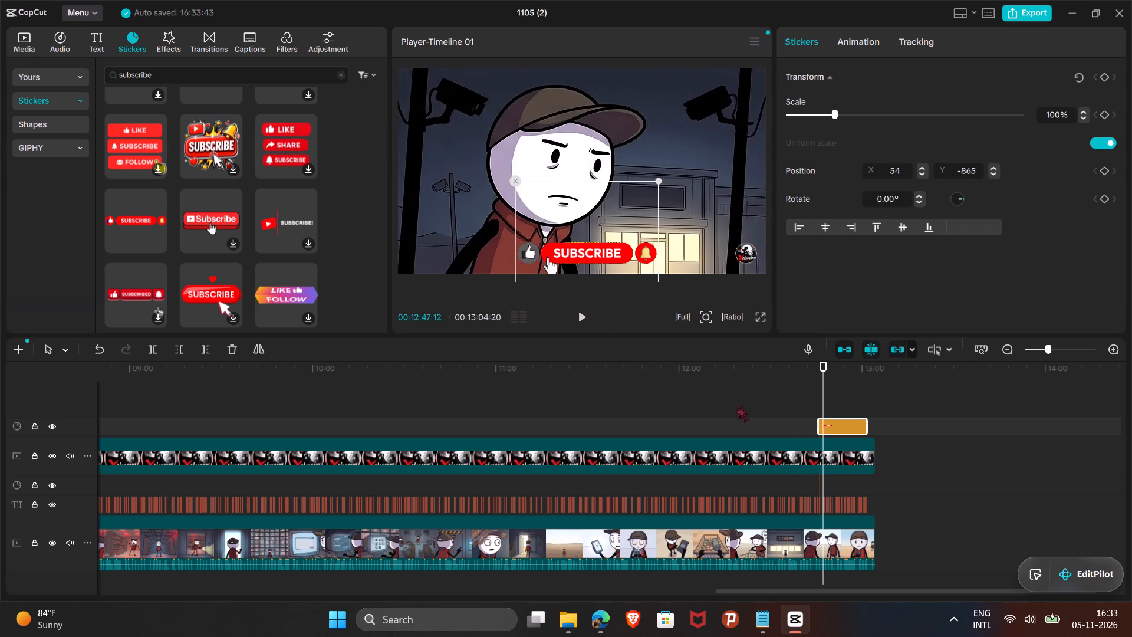
# Trim the start of the Subscribe sticker clip to about 00:12:46 and play from 00:12:41 to about 00:12:51.
pyautogui.moveTo(817, 429); pyautogui.dragTo(826, 432)
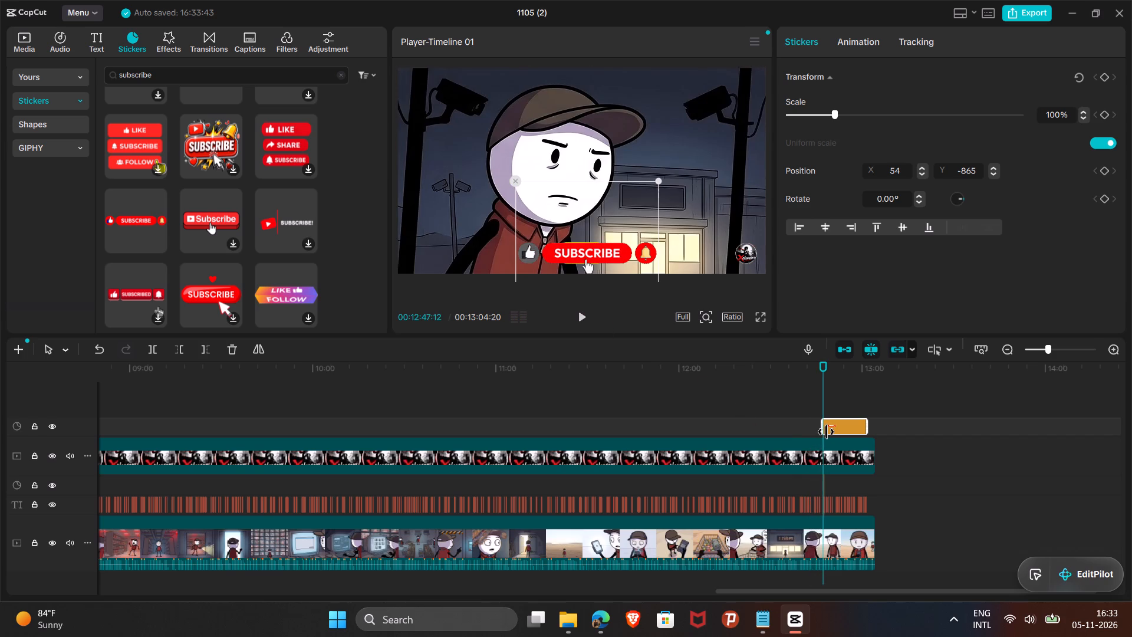
pyautogui.moveTo(826, 432); pyautogui.dragTo(826, 432)
pyautogui.click(807, 369)
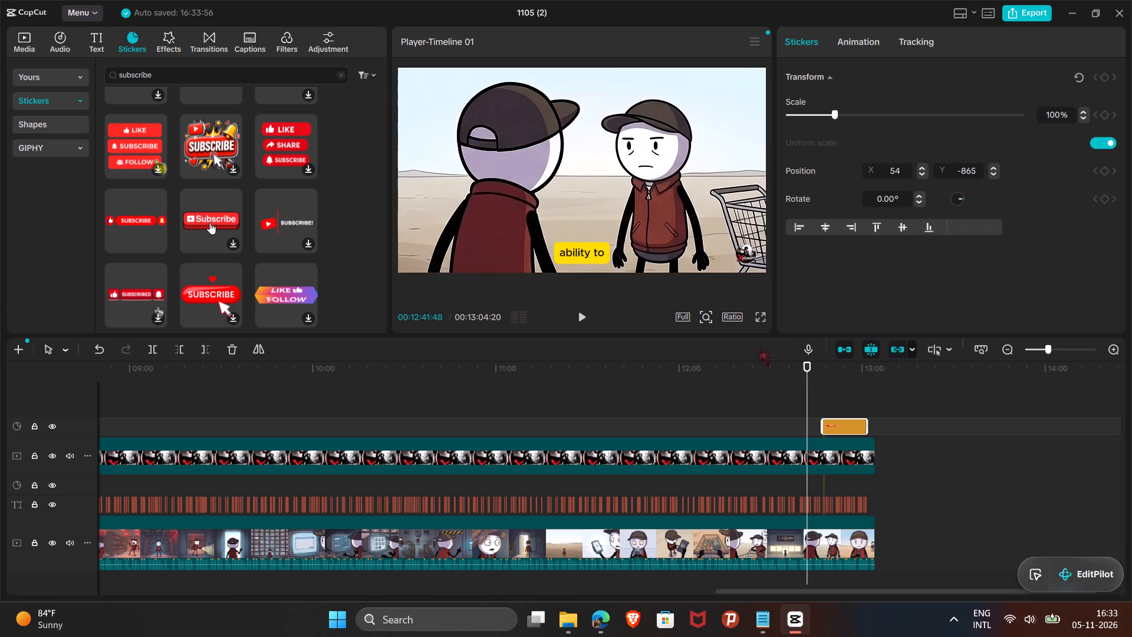
pyautogui.click(587, 316)
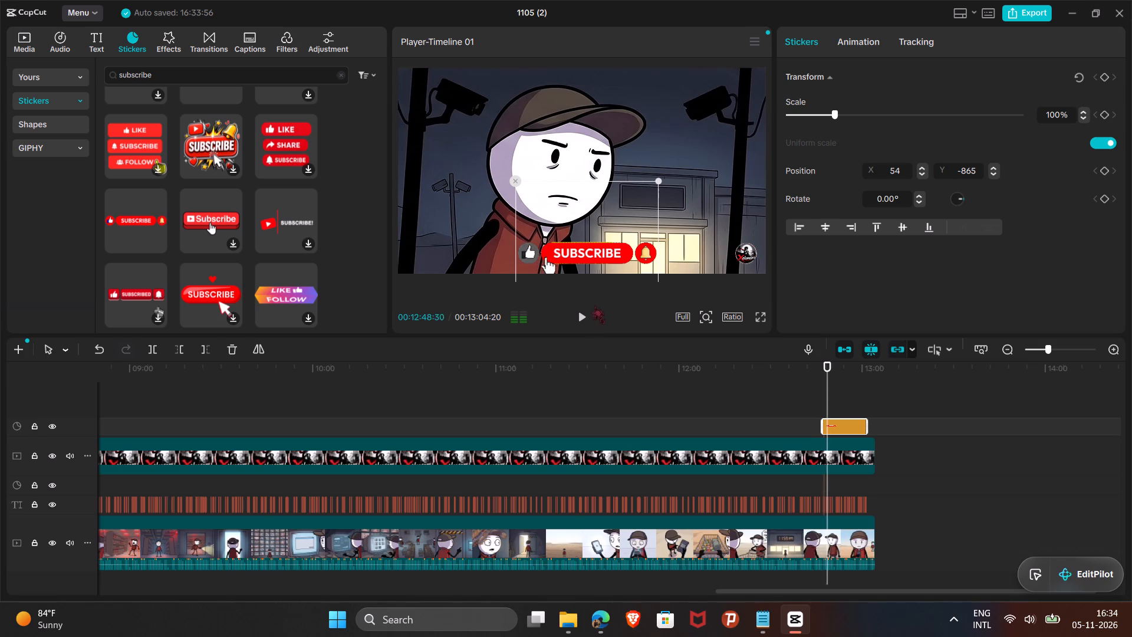
pyautogui.click(579, 317)
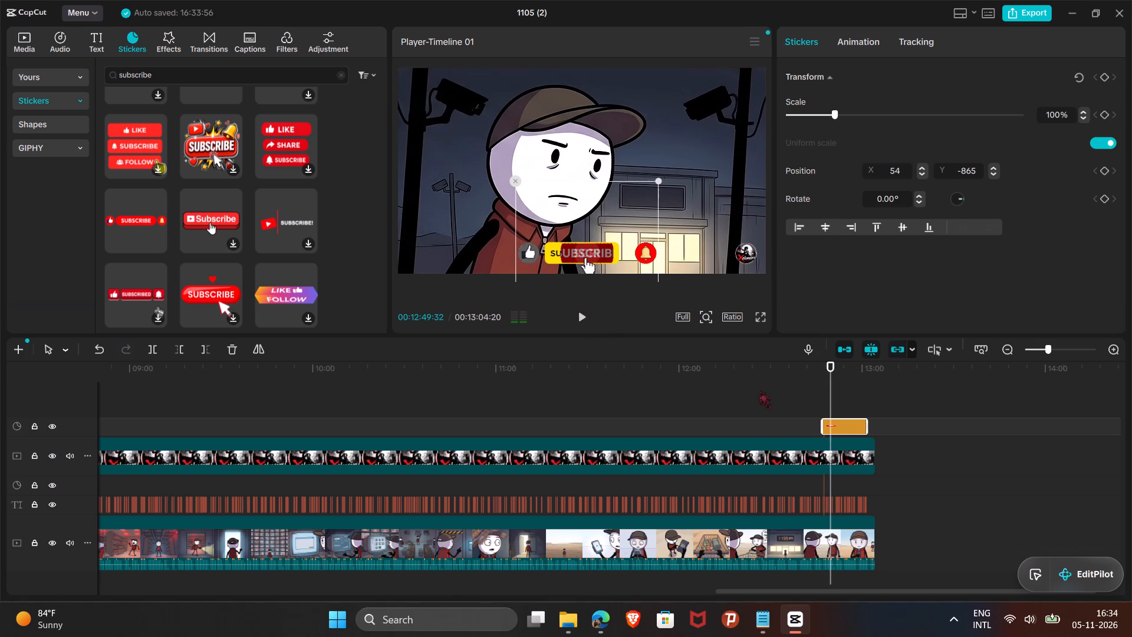
pyautogui.click(589, 318)
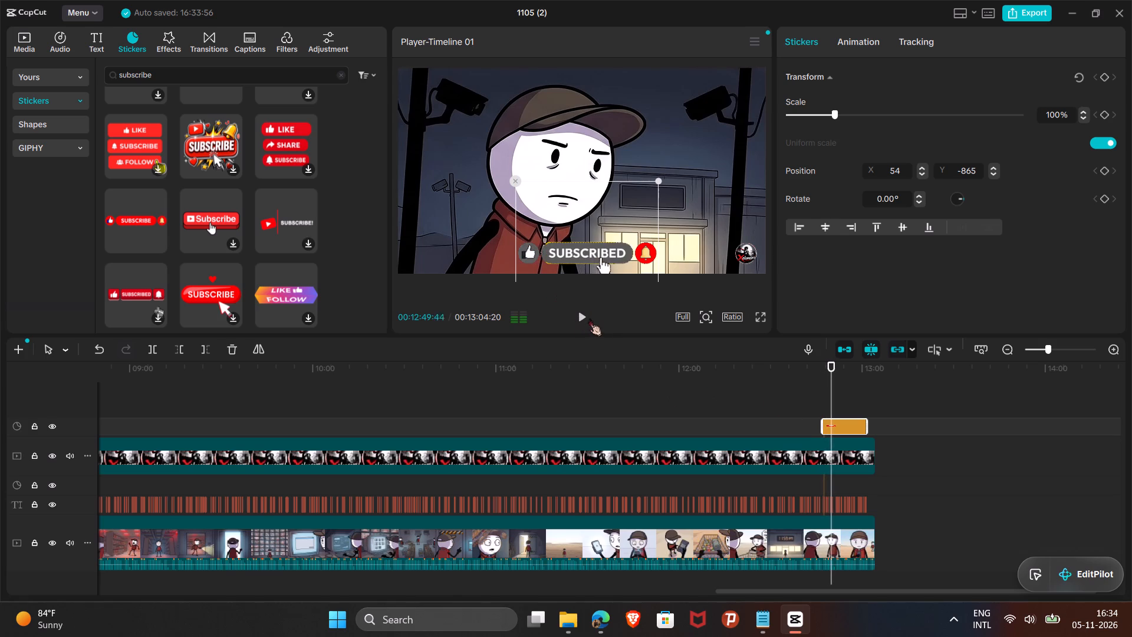
pyautogui.click(581, 317)
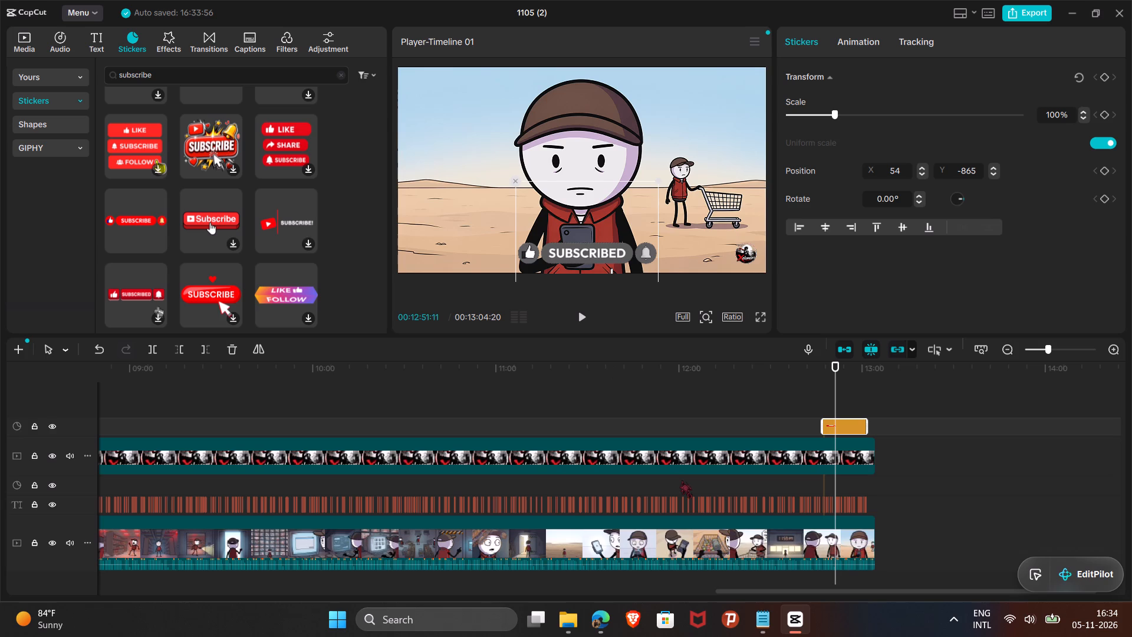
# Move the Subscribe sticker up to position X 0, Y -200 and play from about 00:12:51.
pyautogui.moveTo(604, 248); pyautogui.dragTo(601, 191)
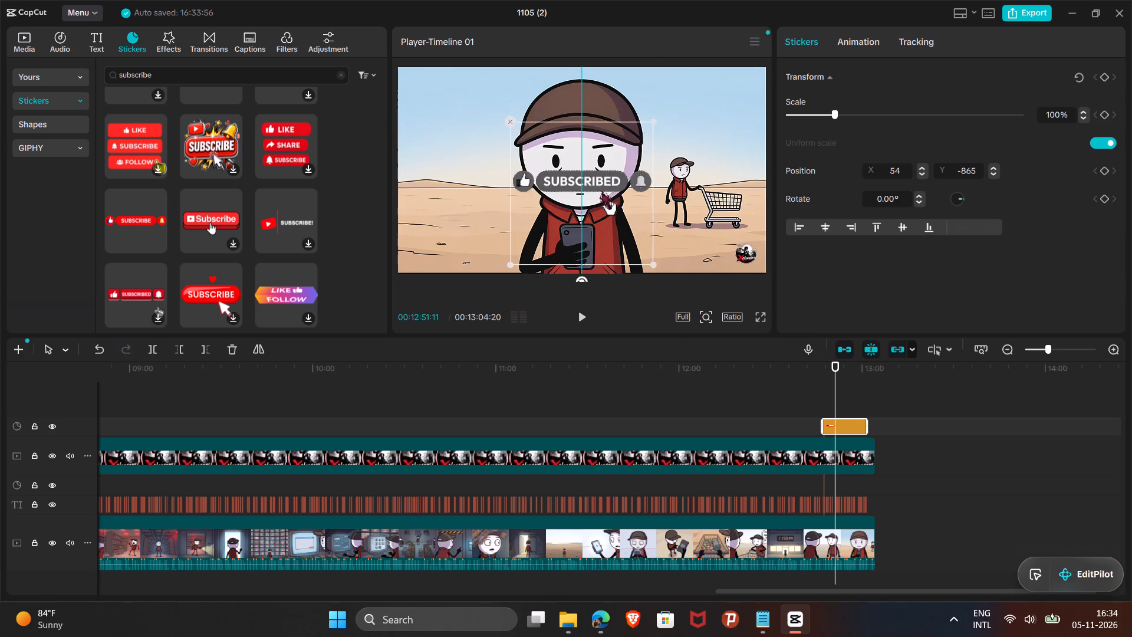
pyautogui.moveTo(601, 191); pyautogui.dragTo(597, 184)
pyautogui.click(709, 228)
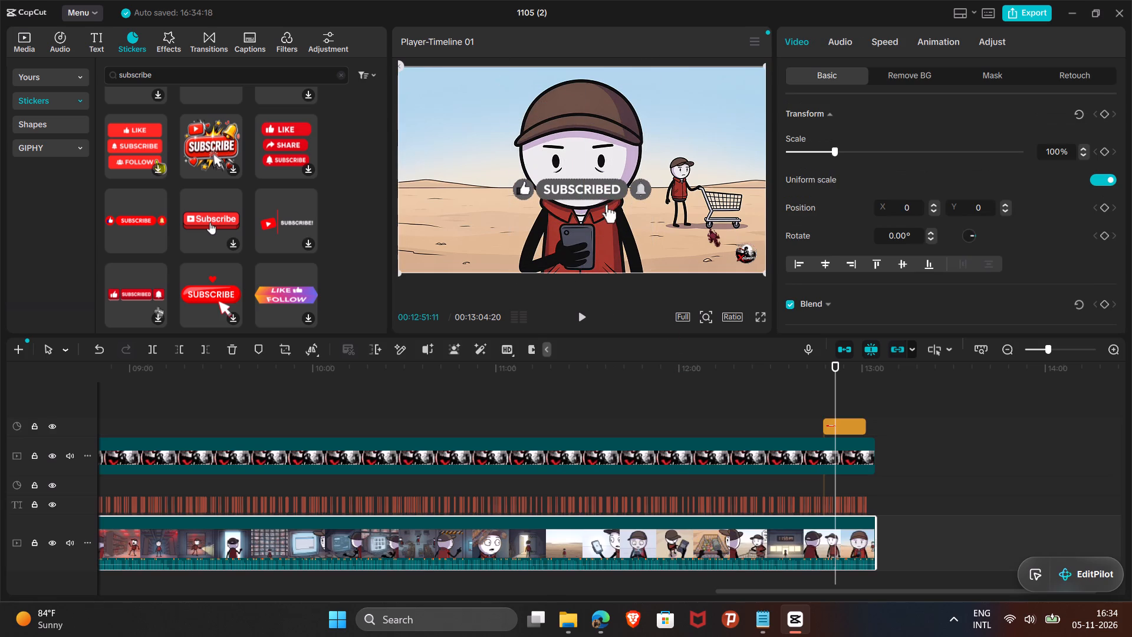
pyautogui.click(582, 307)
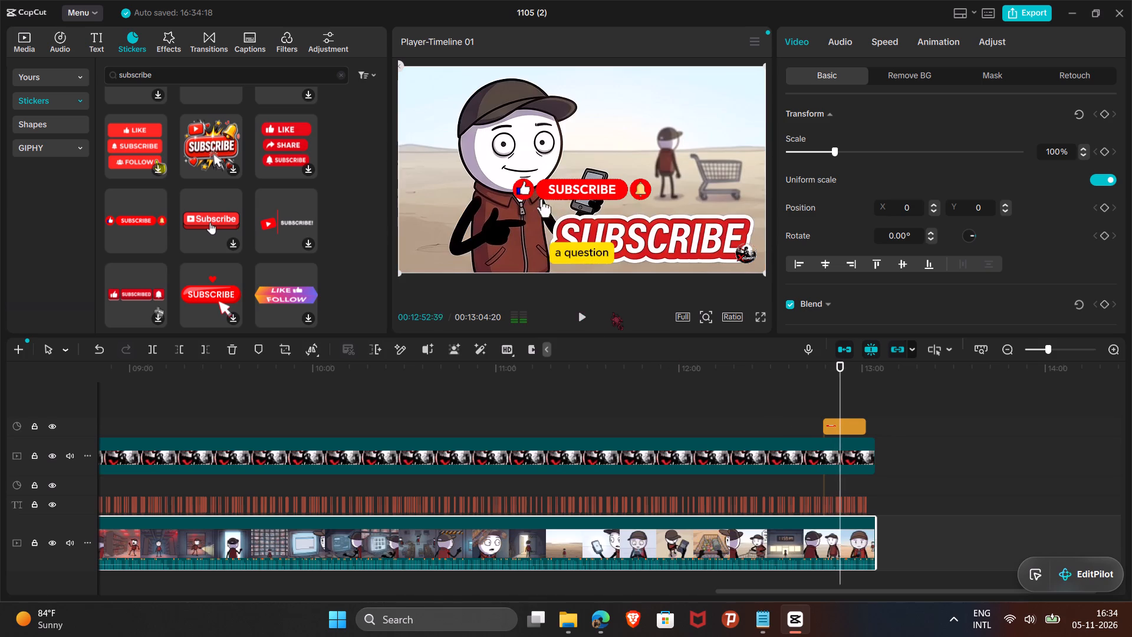
# Delete the Subscribe sticker near the end of the video.
pyautogui.click(586, 255)
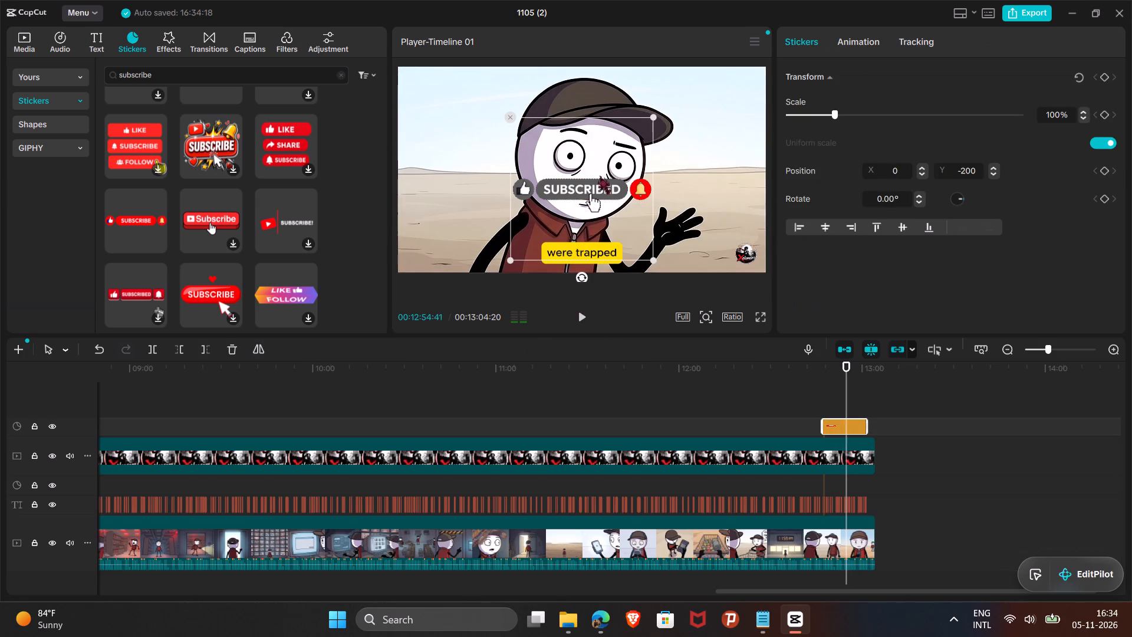
pyautogui.press('Delete')
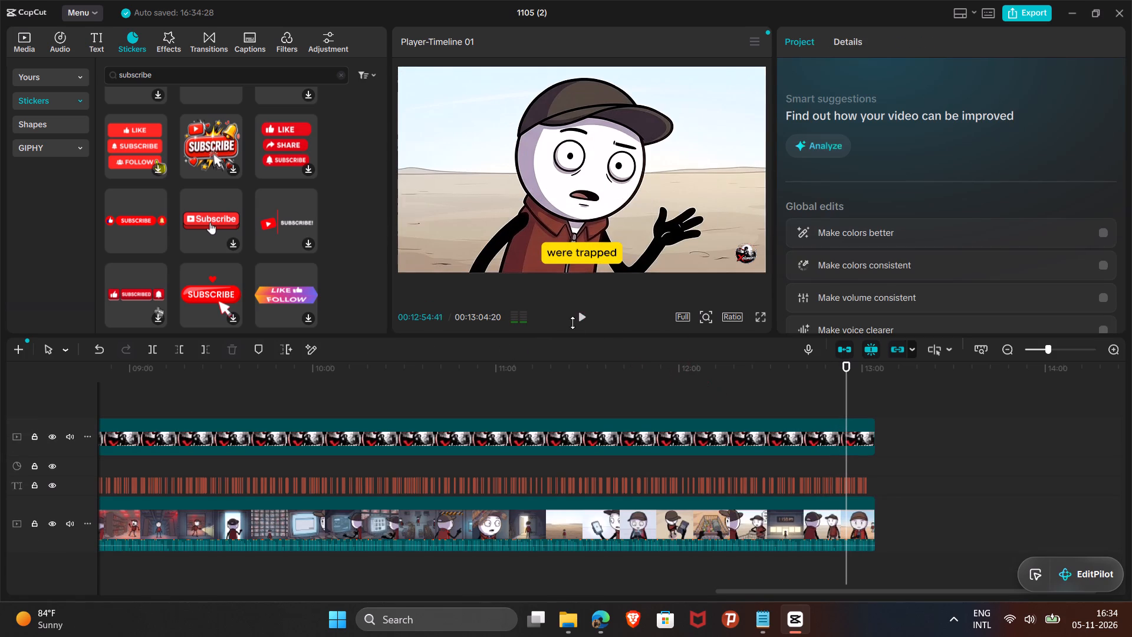
# Play the ending from about 00:12:54 and trim the end of the main video clip to about 00:13:01, where the captions end.
pyautogui.click(580, 318)
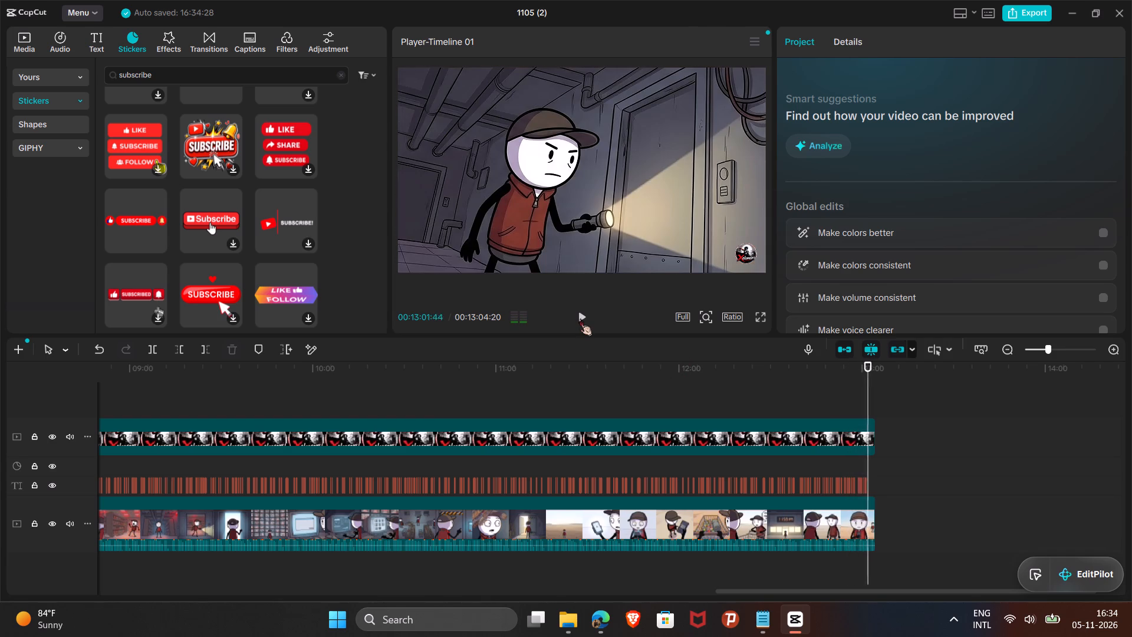
pyautogui.click(581, 316)
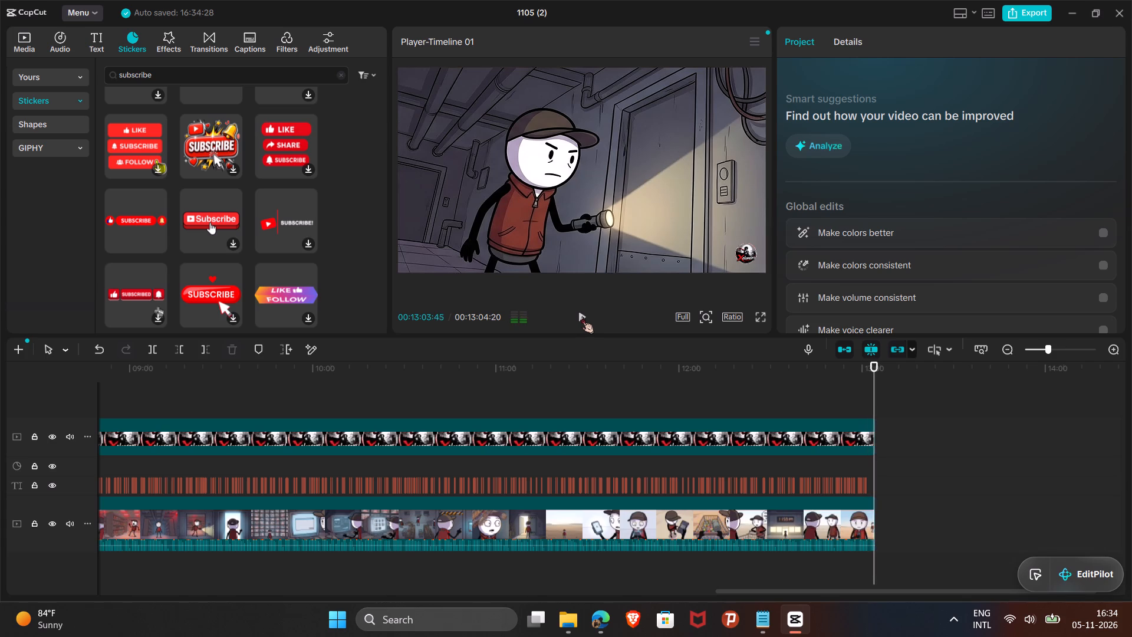
pyautogui.click(847, 523)
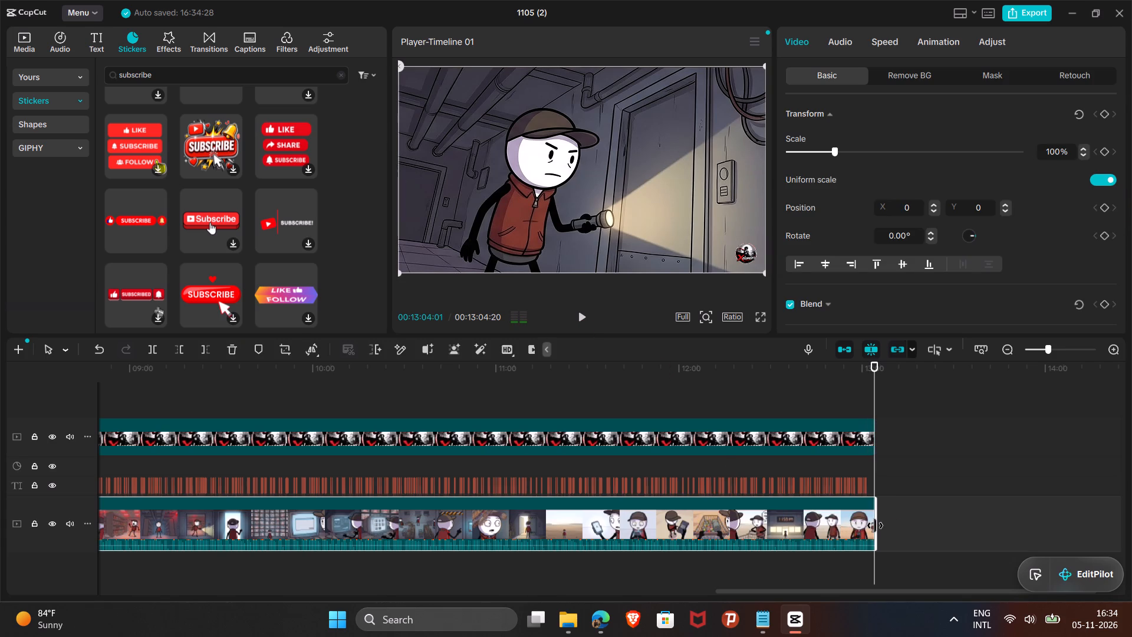
pyautogui.moveTo(875, 526); pyautogui.dragTo(864, 530)
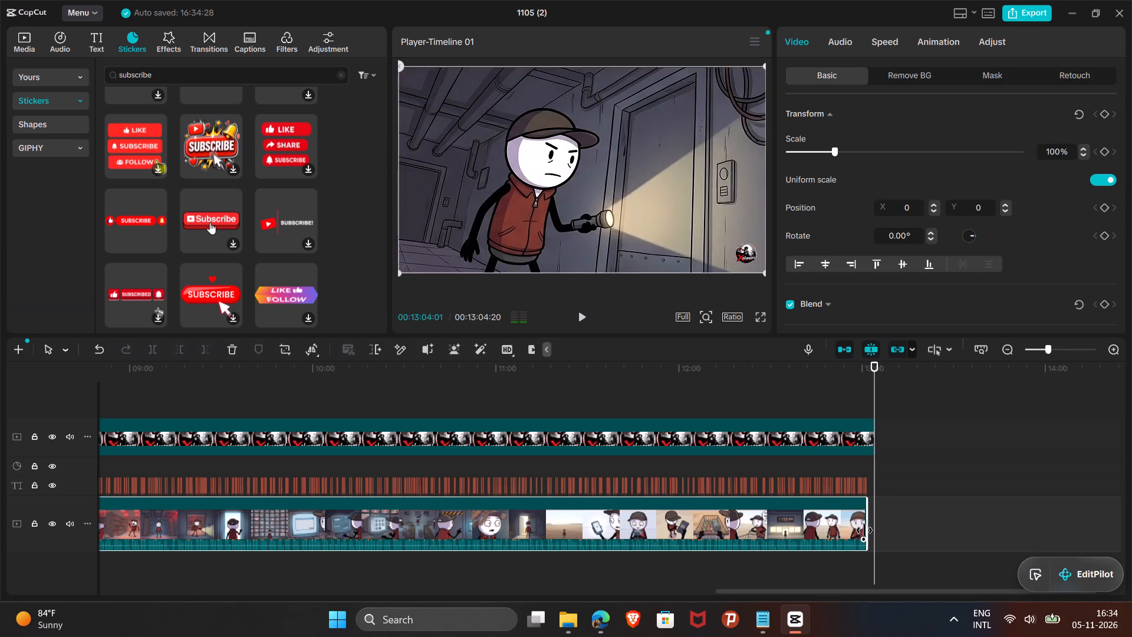
# Trim the end of the corner logo clip to about 00:13:01, matching the main video, and play from about 00:12:52 to the end.
pyautogui.click(858, 442)
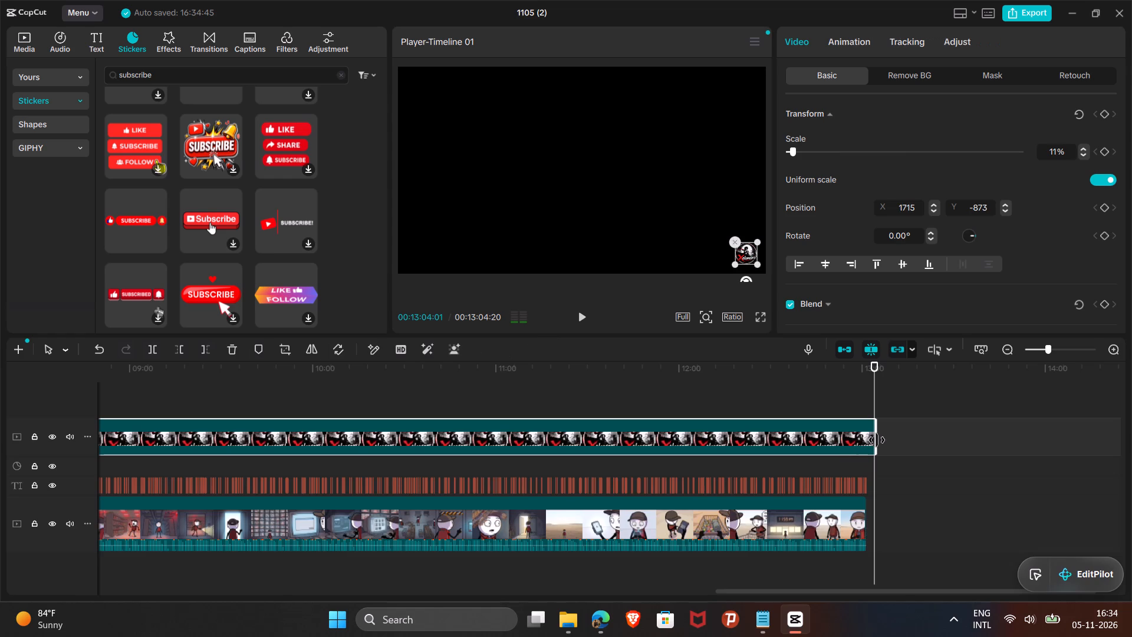
pyautogui.moveTo(877, 440); pyautogui.dragTo(866, 441)
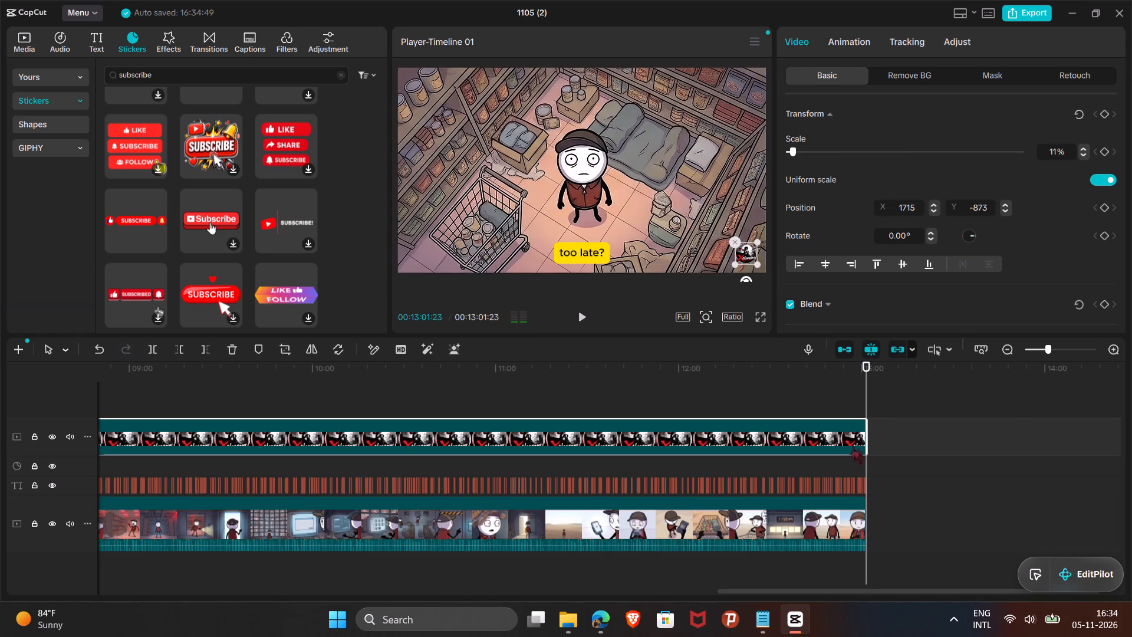
pyautogui.click(838, 369)
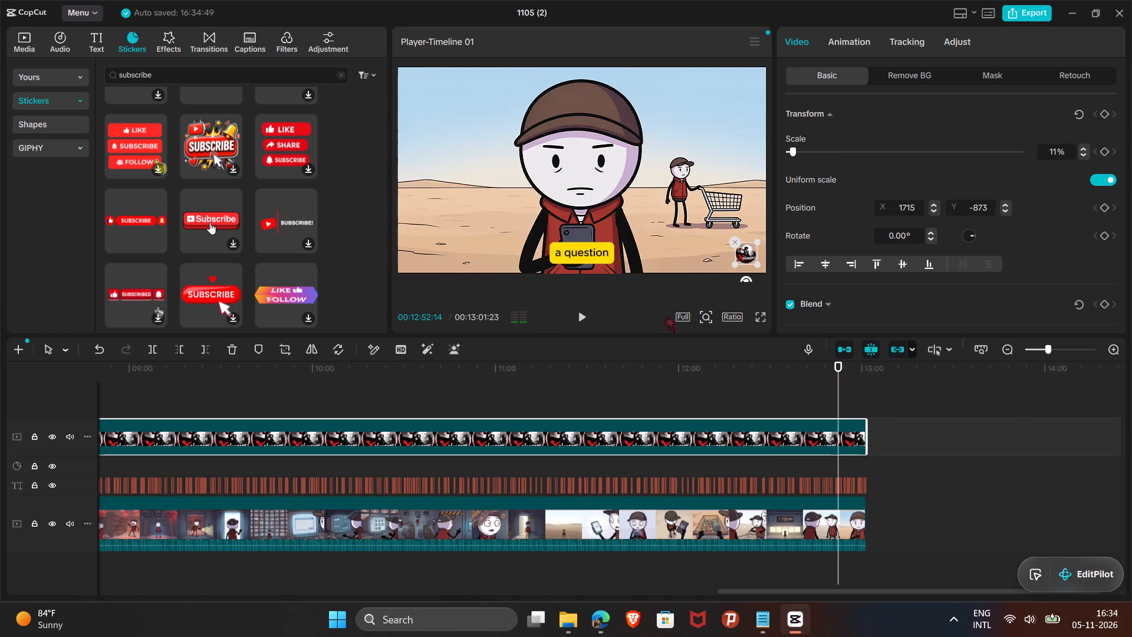
pyautogui.click(580, 313)
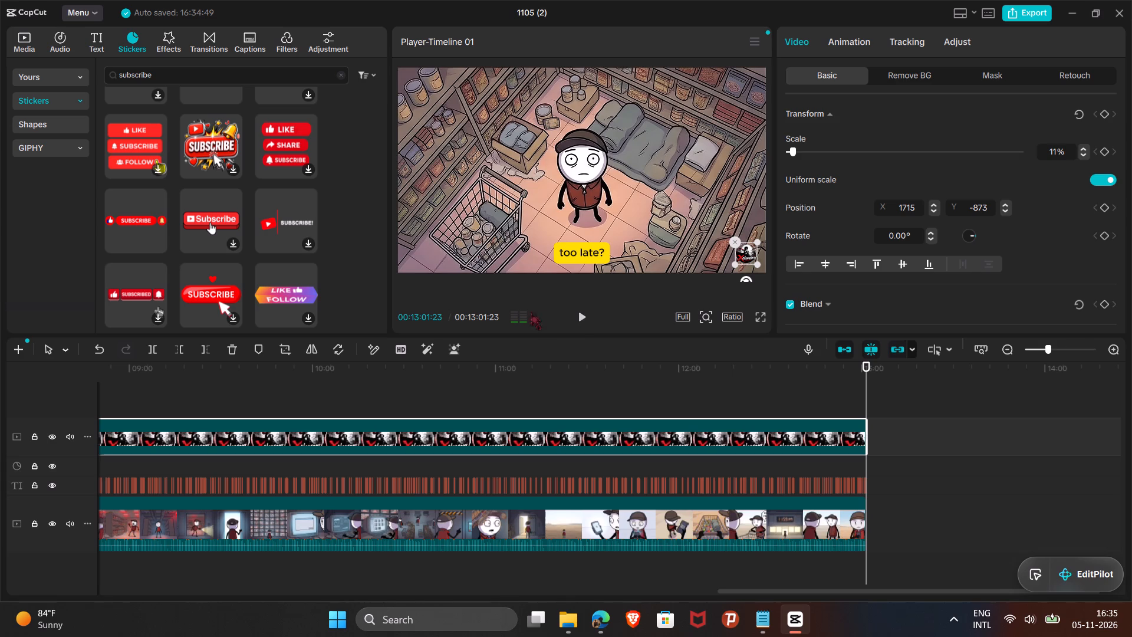
# Export the video as 1105 (2) in 2K resolution, H.264, mp4, at 50fps.
pyautogui.click(1043, 12)
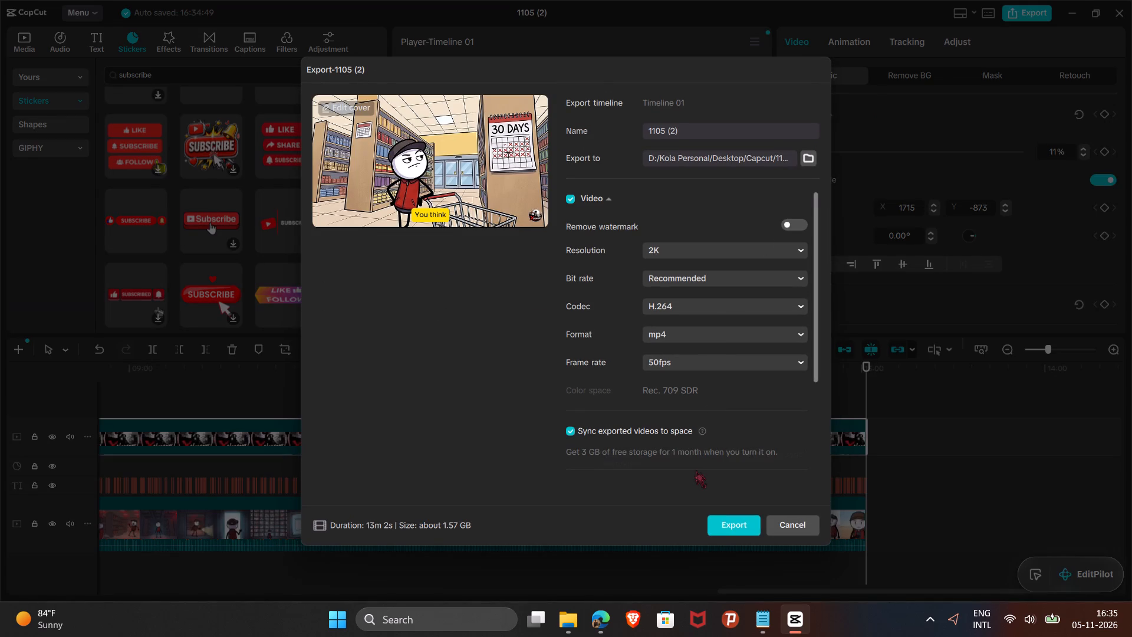
pyautogui.click(730, 522)
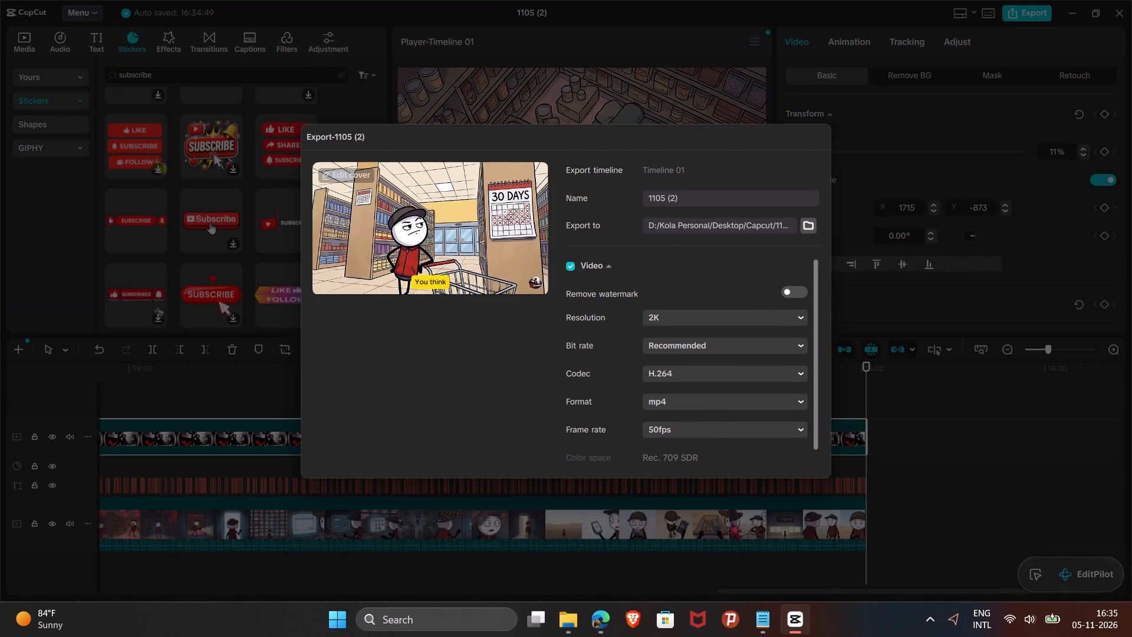
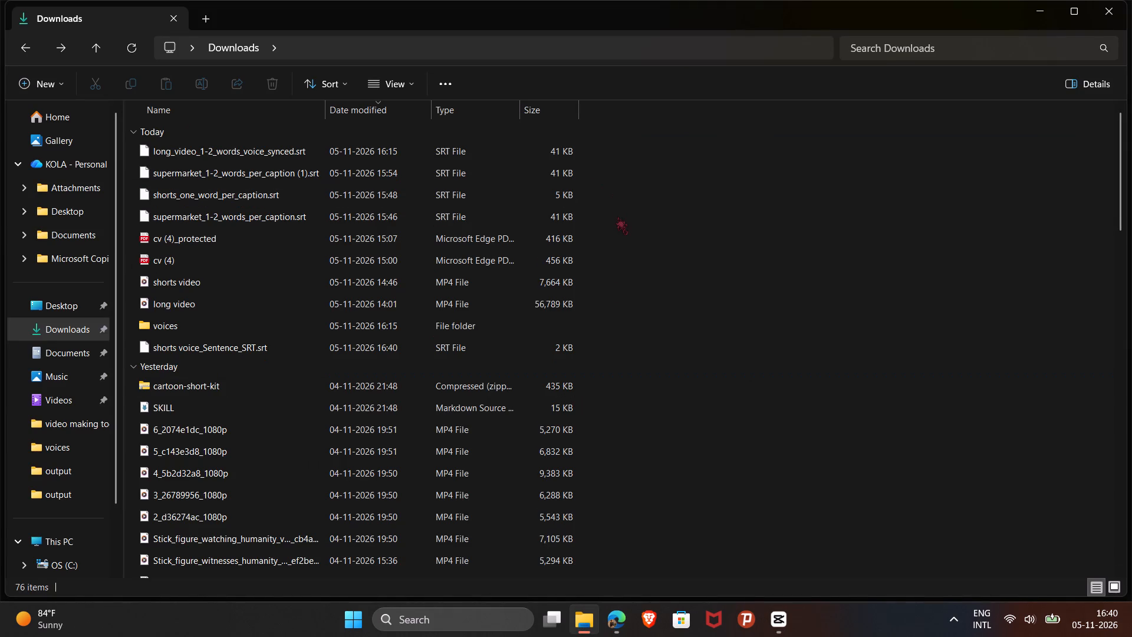
pyautogui.click(780, 609)
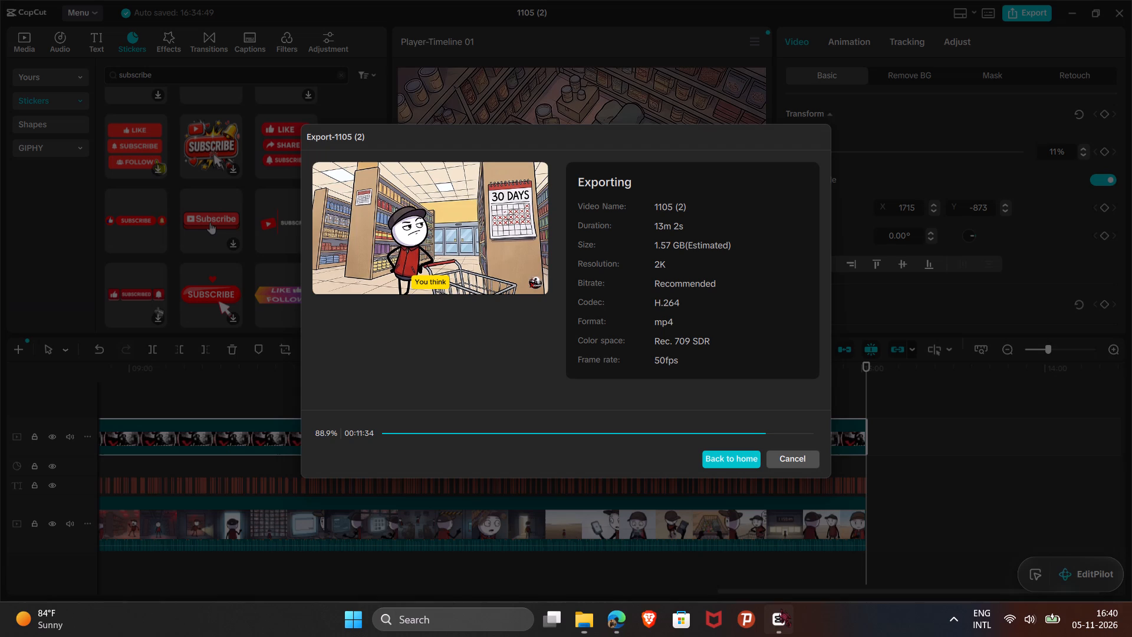